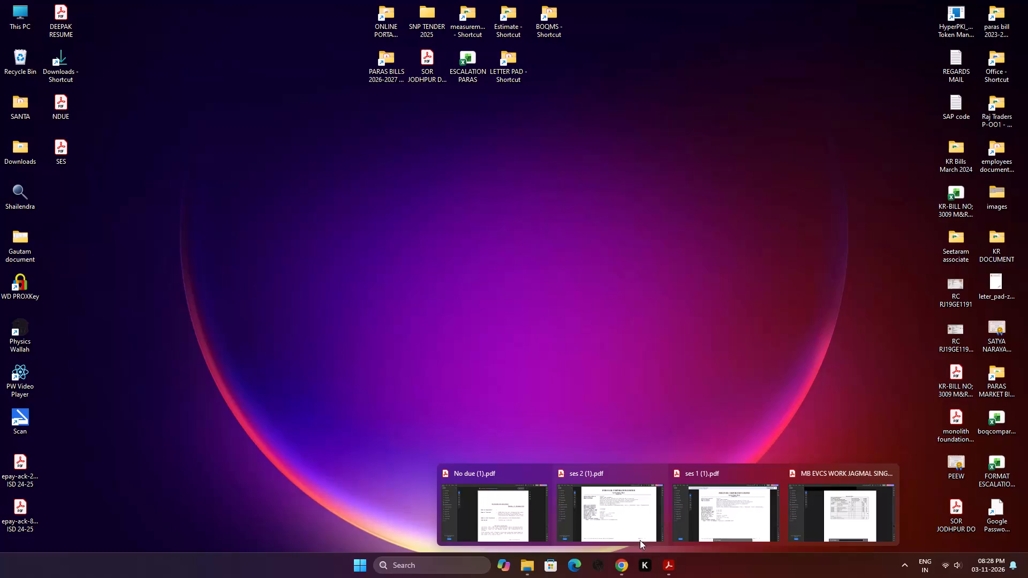
Switch to the open No due (1).pdf document in Adobe Acrobat.
left_click(511, 506)
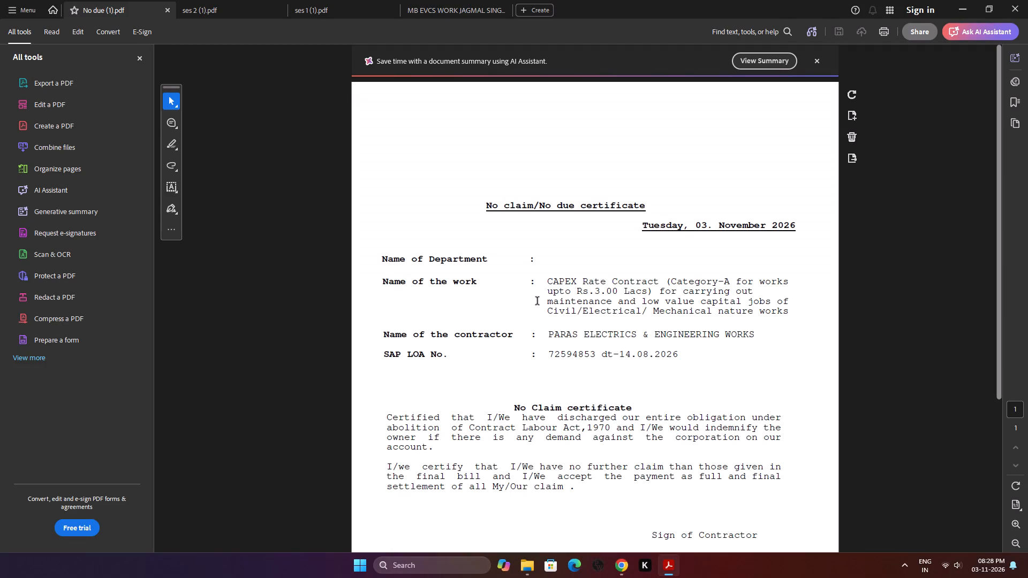
Start a digital signature with a certificate and draw its signature area just above "Sign of Contractor" in the No Claim certificate.
scroll(539, 301, "down", 2)
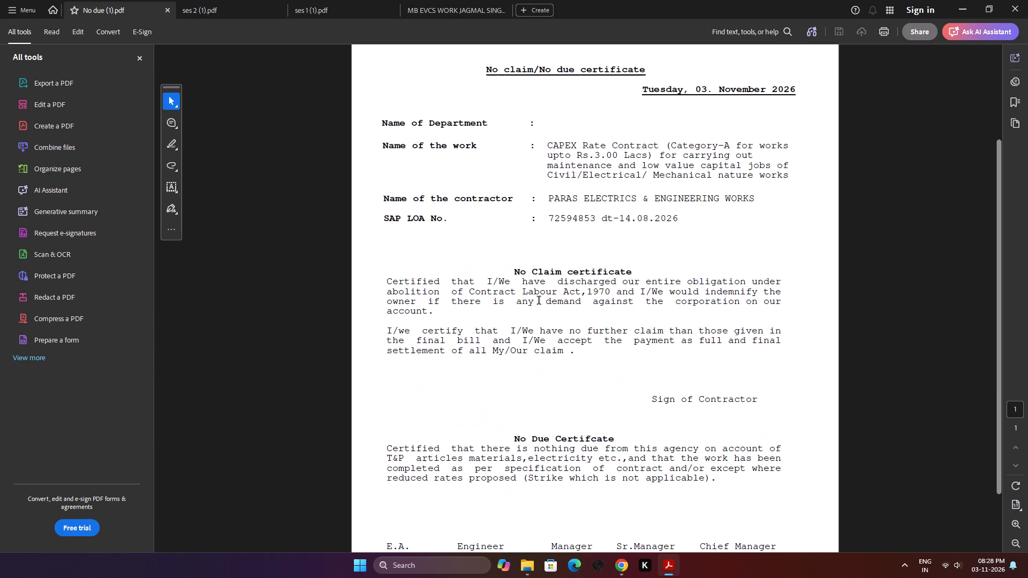
scroll(539, 301, "down", 1)
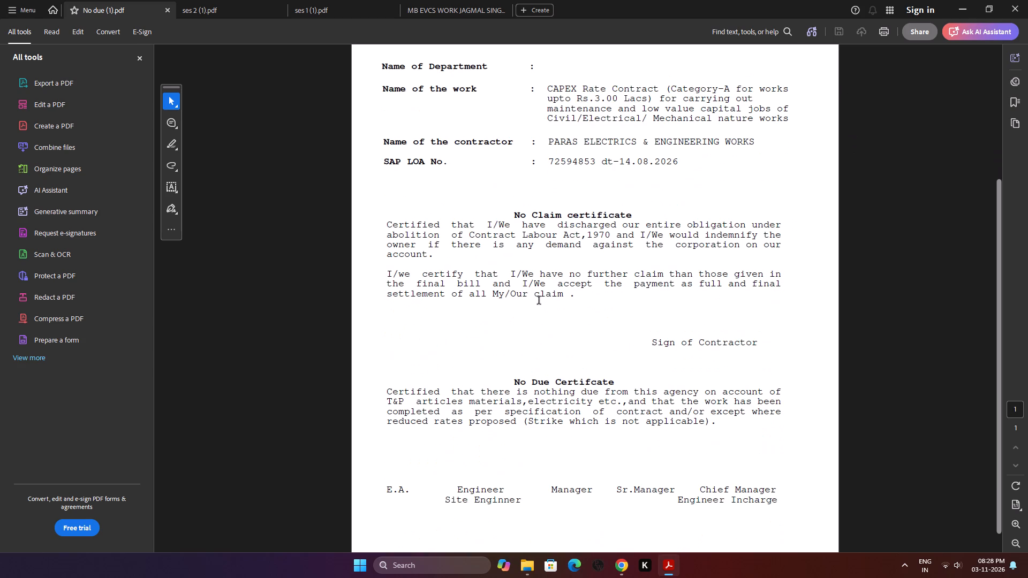
left_click(31, 355)
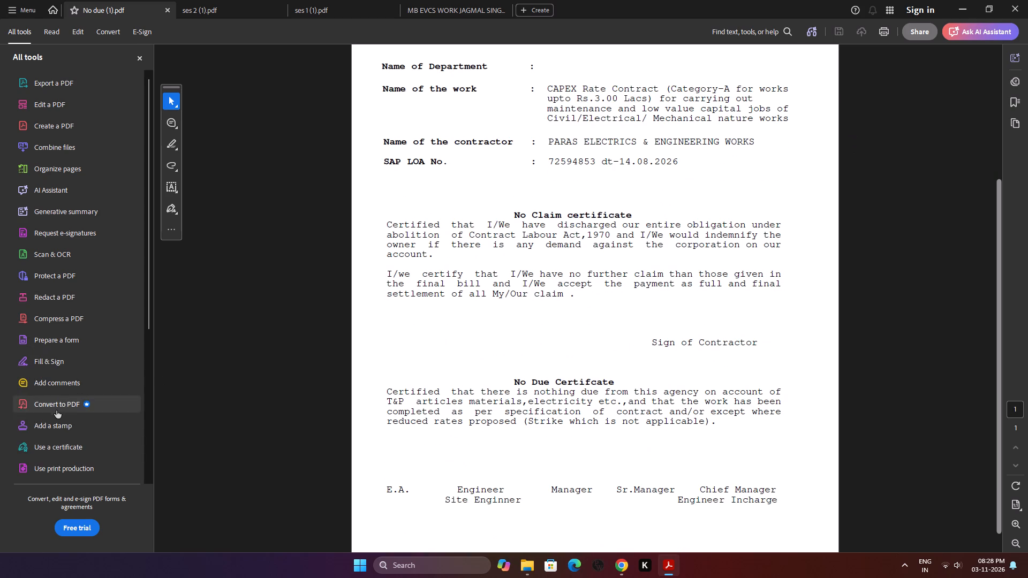
left_click(67, 448)
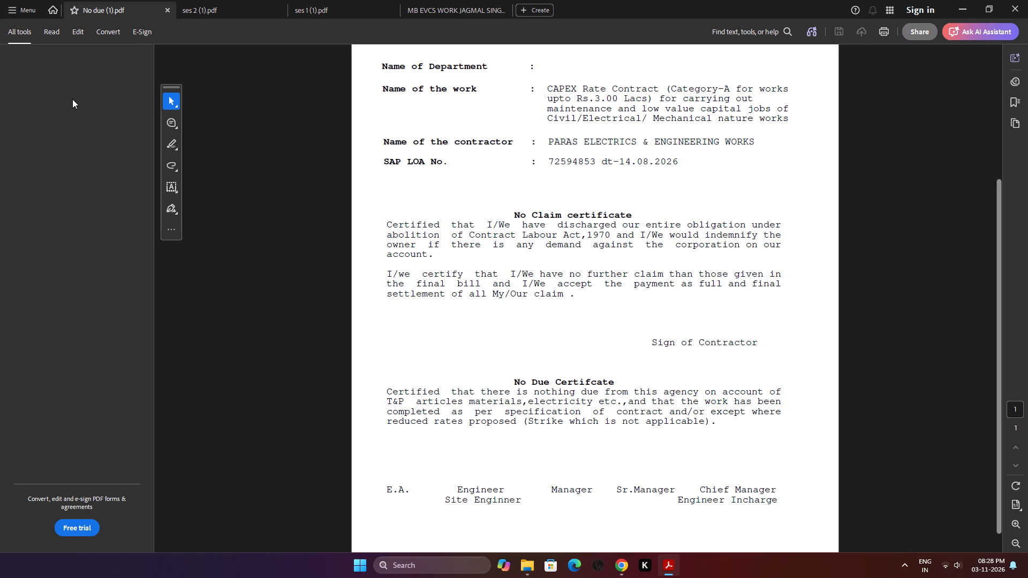
left_click(44, 87)
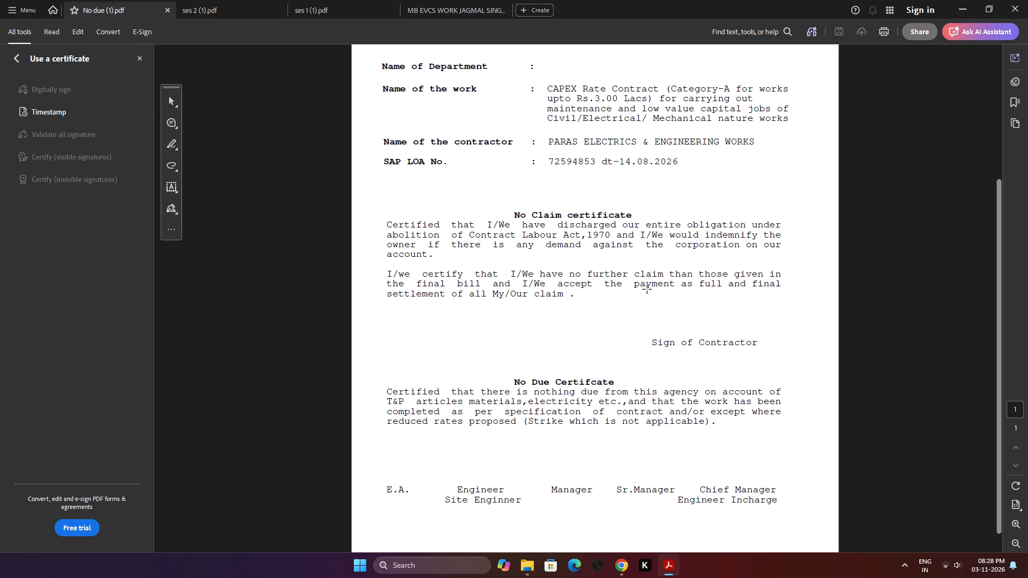
left_click_drag(647, 289, 754, 336)
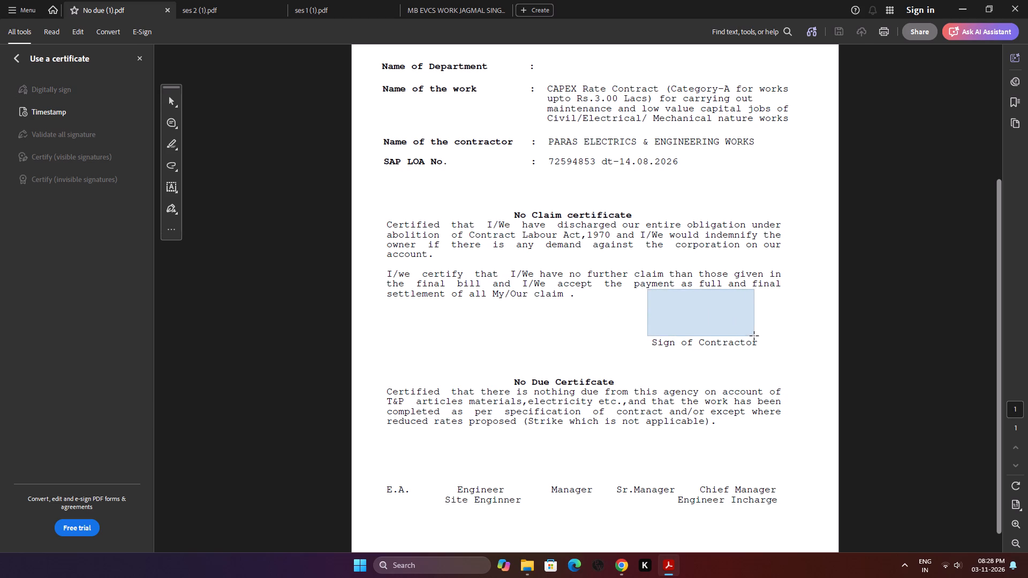
left_click_drag(754, 336, 758, 339)
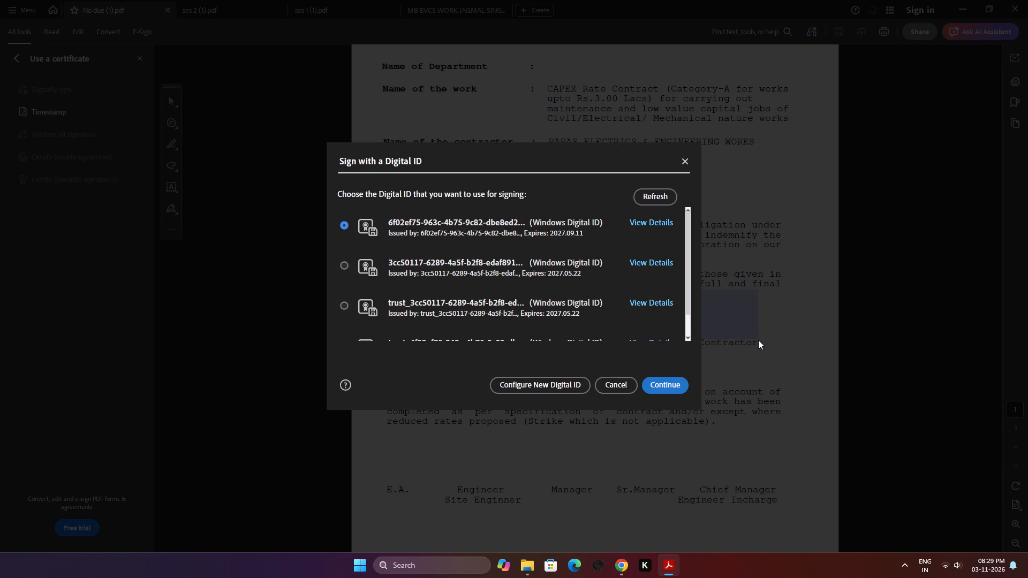
Look through the available digital IDs for the one to sign the certificate with.
scroll(470, 284, "down", 1)
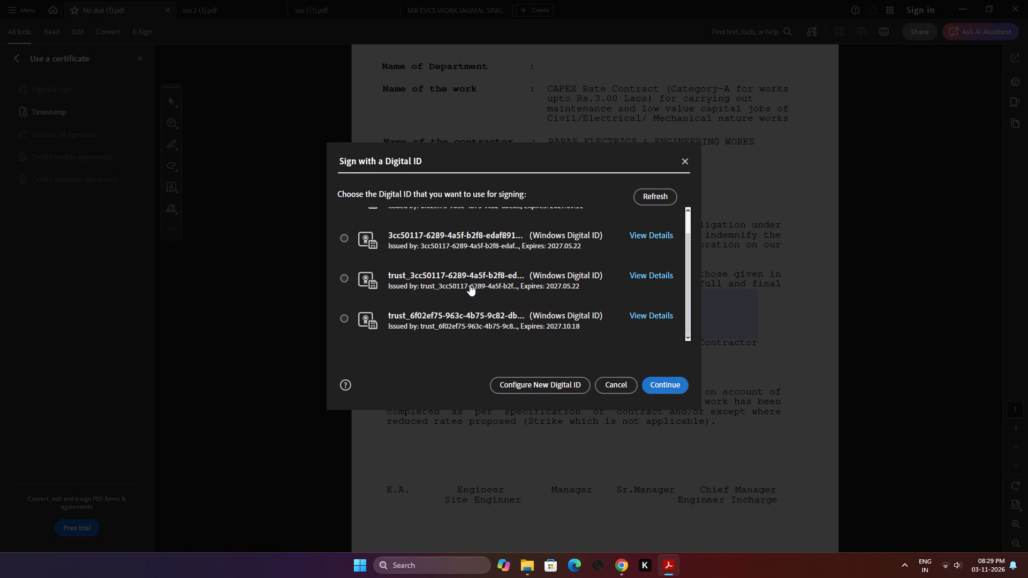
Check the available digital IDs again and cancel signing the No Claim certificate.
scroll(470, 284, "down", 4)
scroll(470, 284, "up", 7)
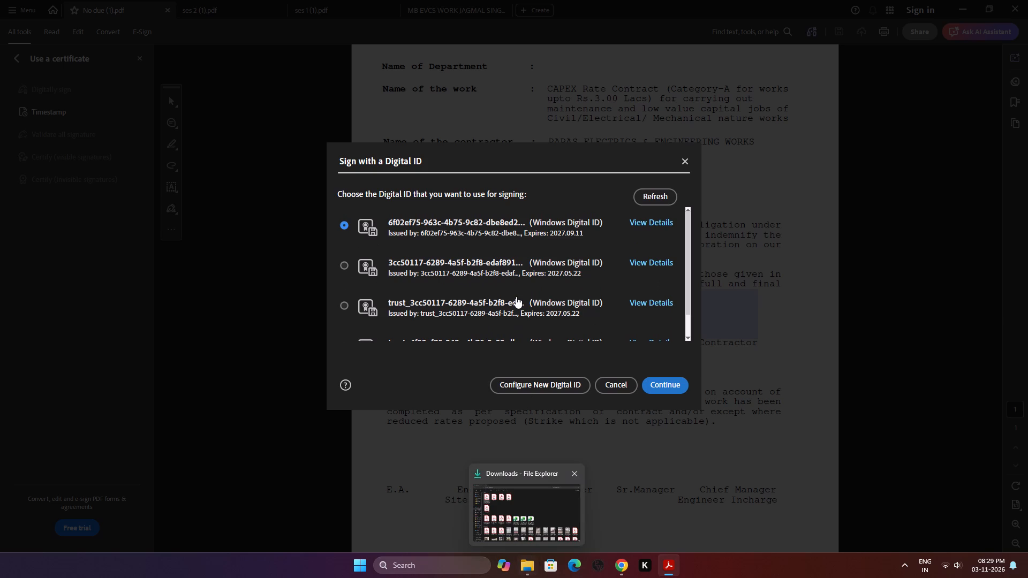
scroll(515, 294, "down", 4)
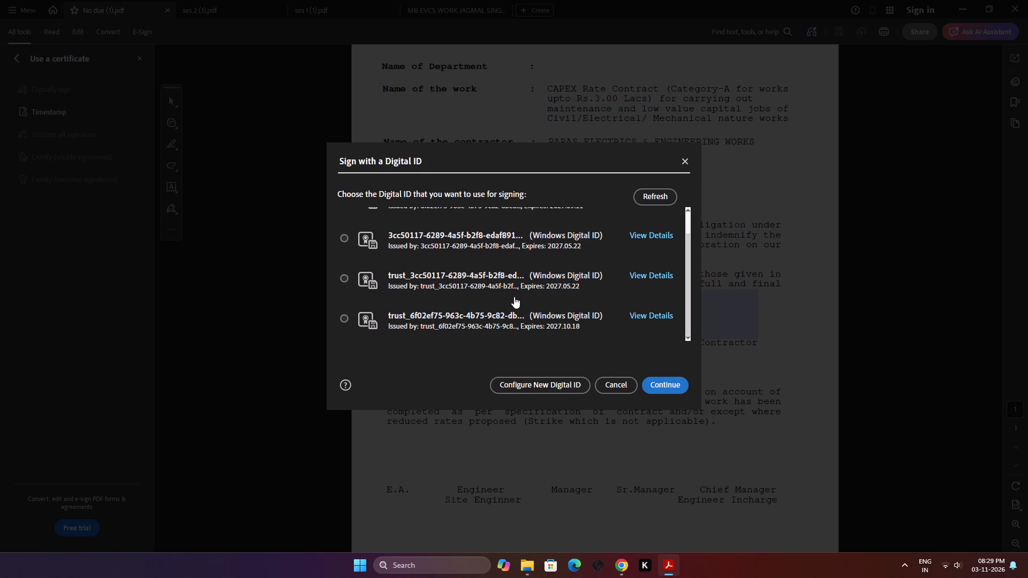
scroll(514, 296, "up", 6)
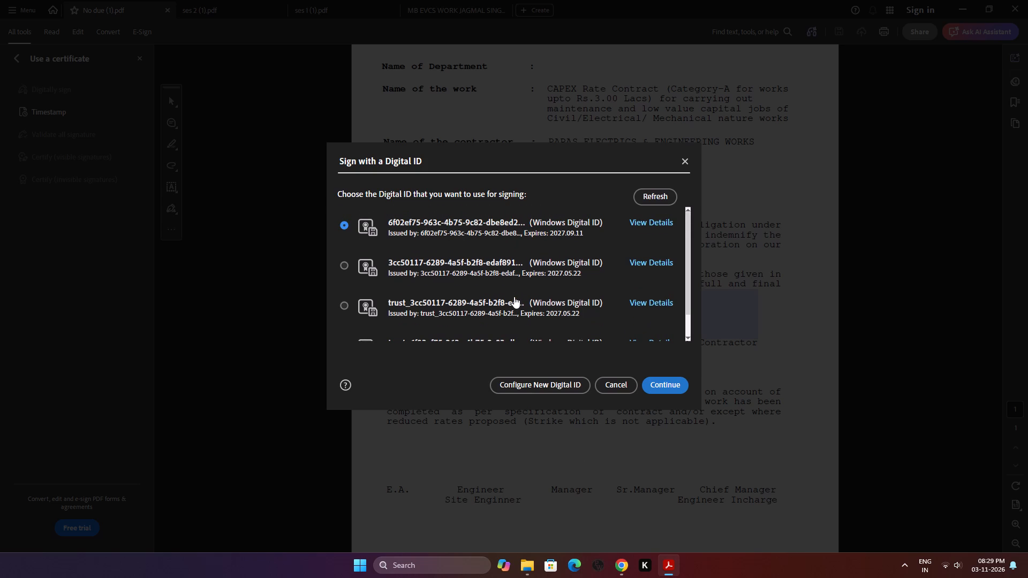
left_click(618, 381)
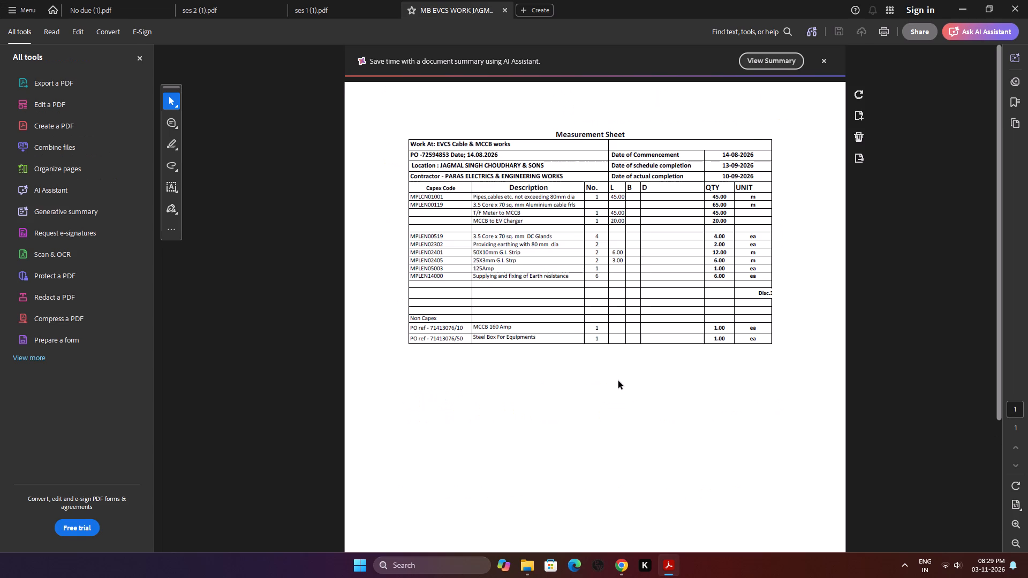
Start a digital signature with a certificate on the EVCS Cable & MCCB works Measurement Sheet.
scroll(619, 381, "down", 5)
scroll(619, 381, "up", 7)
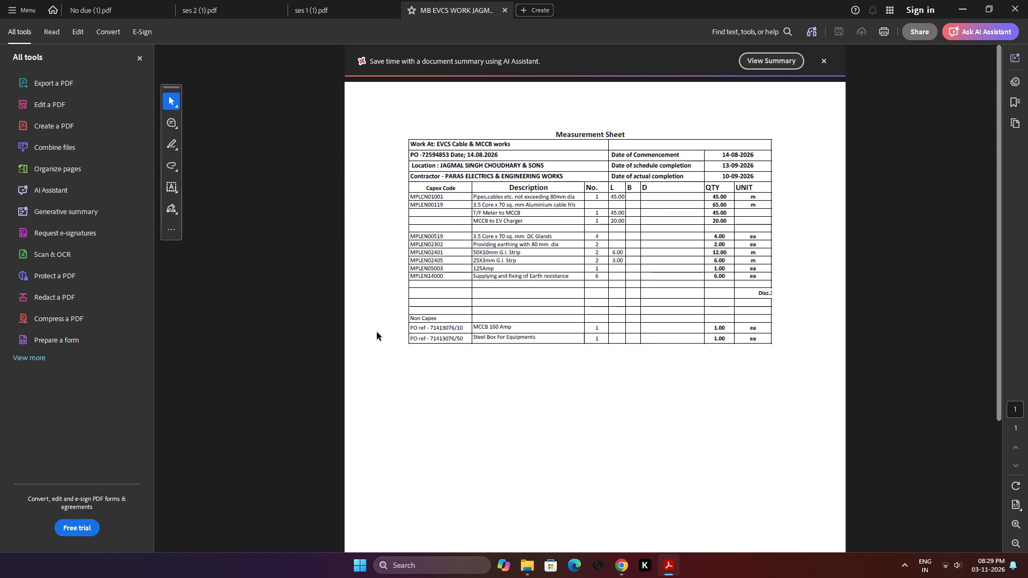
left_click(22, 361)
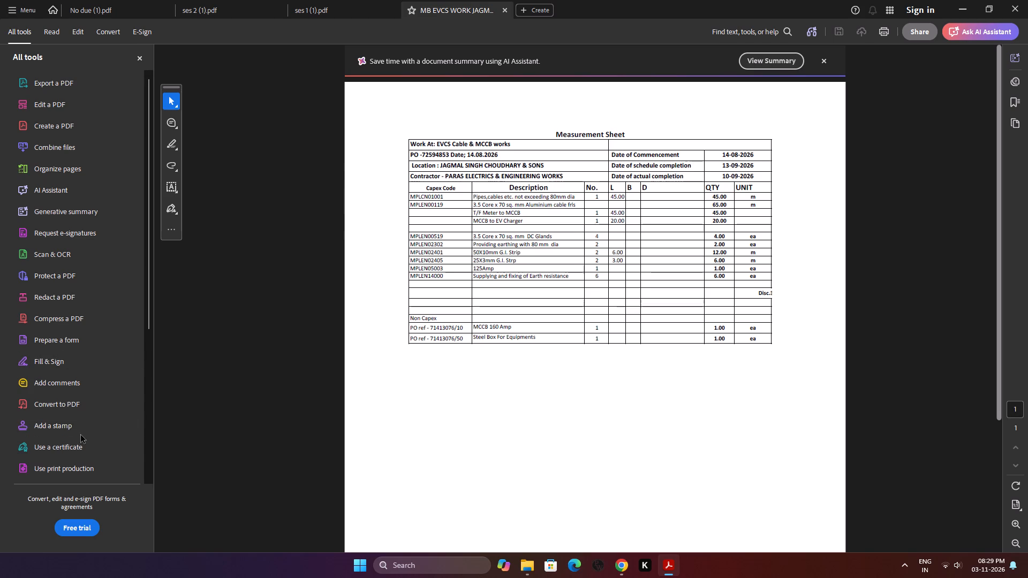
left_click(66, 442)
left_click(51, 93)
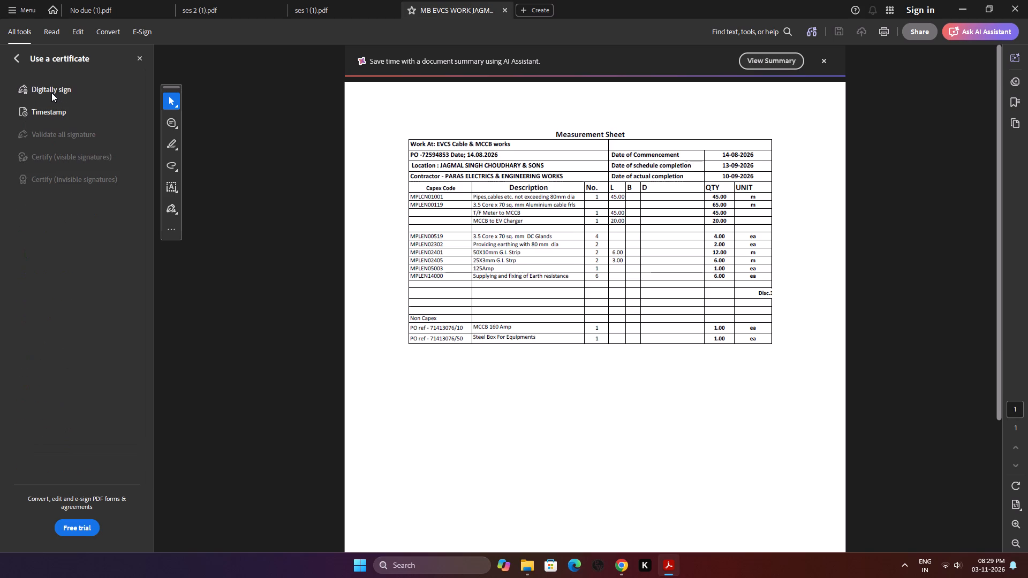
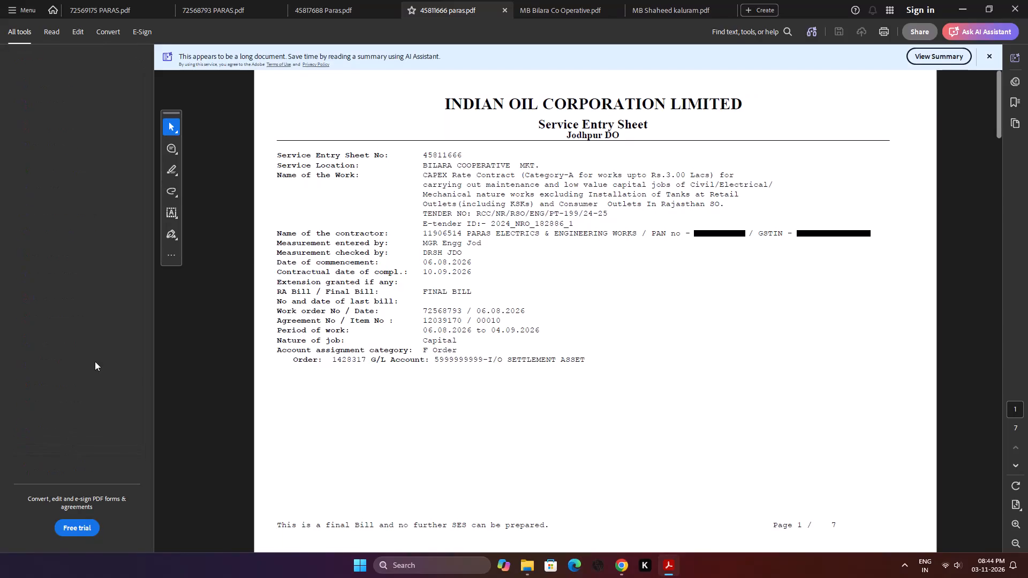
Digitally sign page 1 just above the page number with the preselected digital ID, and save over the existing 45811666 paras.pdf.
left_click(60, 85)
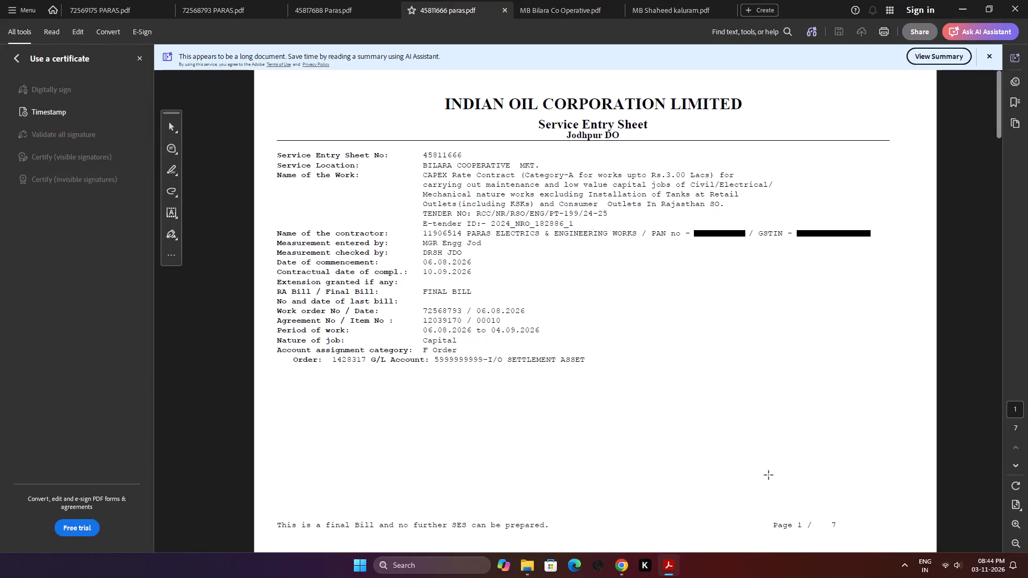
left_click_drag(769, 470, 874, 521)
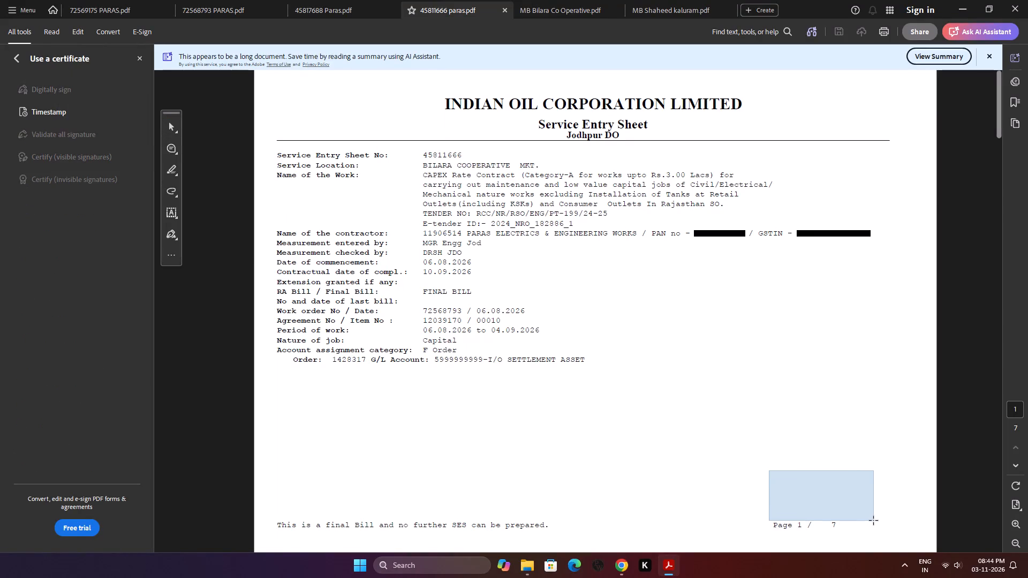
left_click_drag(874, 521, 859, 520)
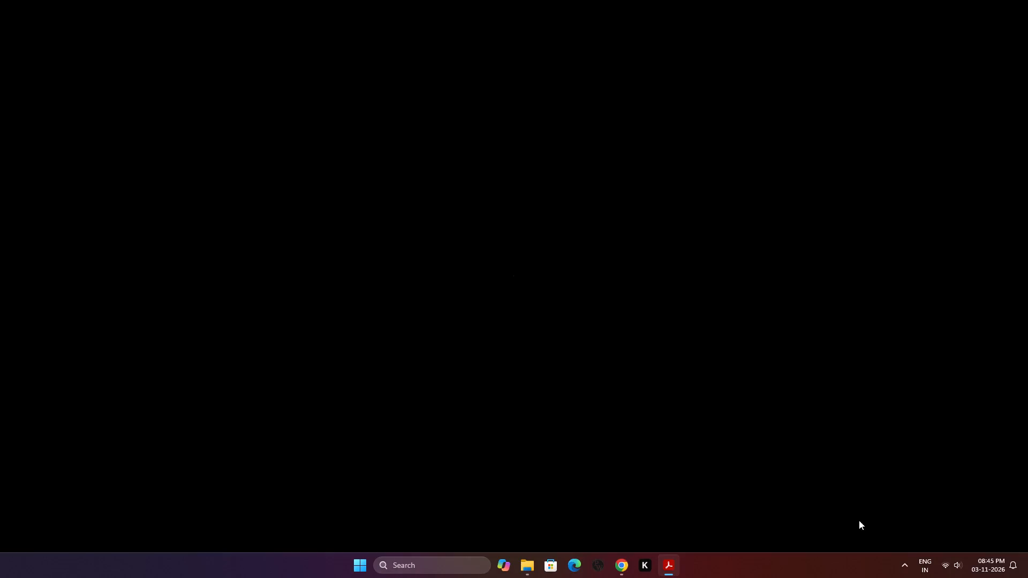
left_click(657, 382)
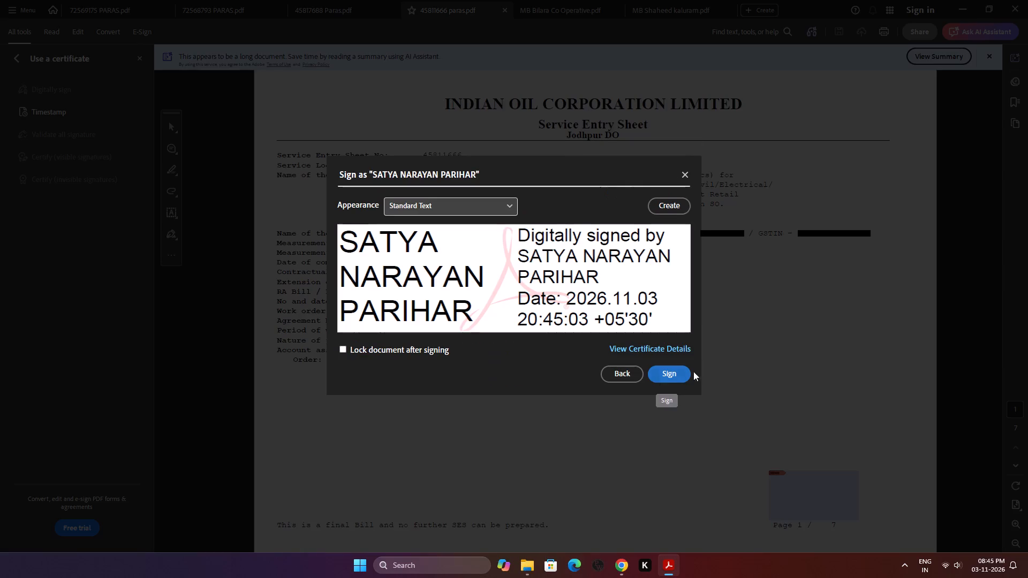
left_click(657, 385)
left_click(669, 374)
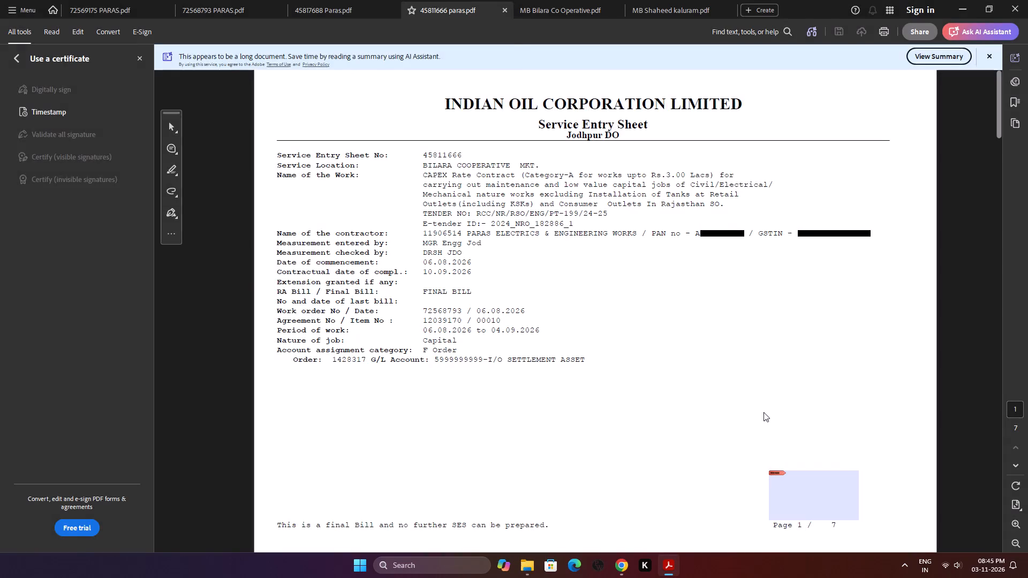
left_click(432, 265)
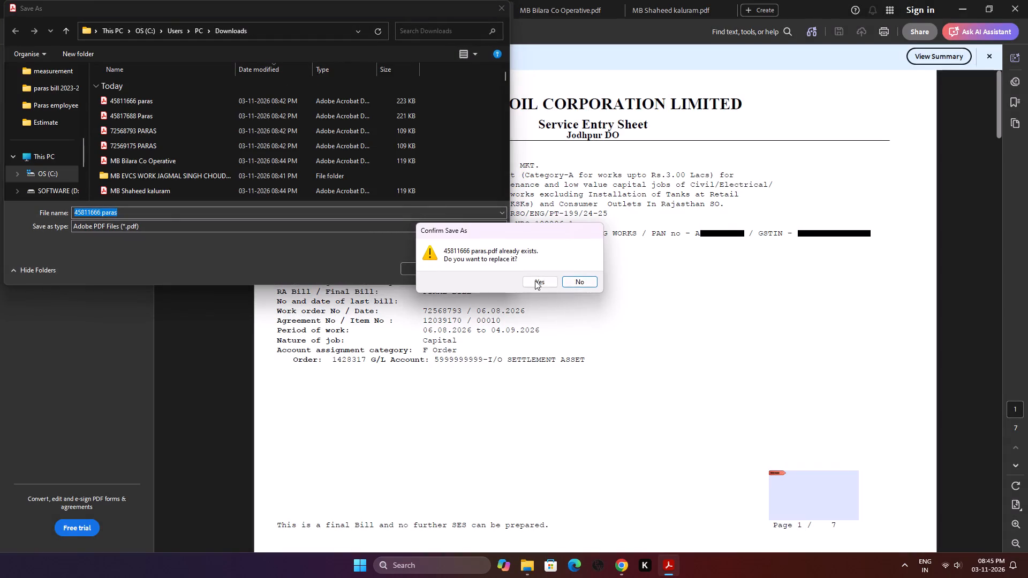
left_click(535, 280)
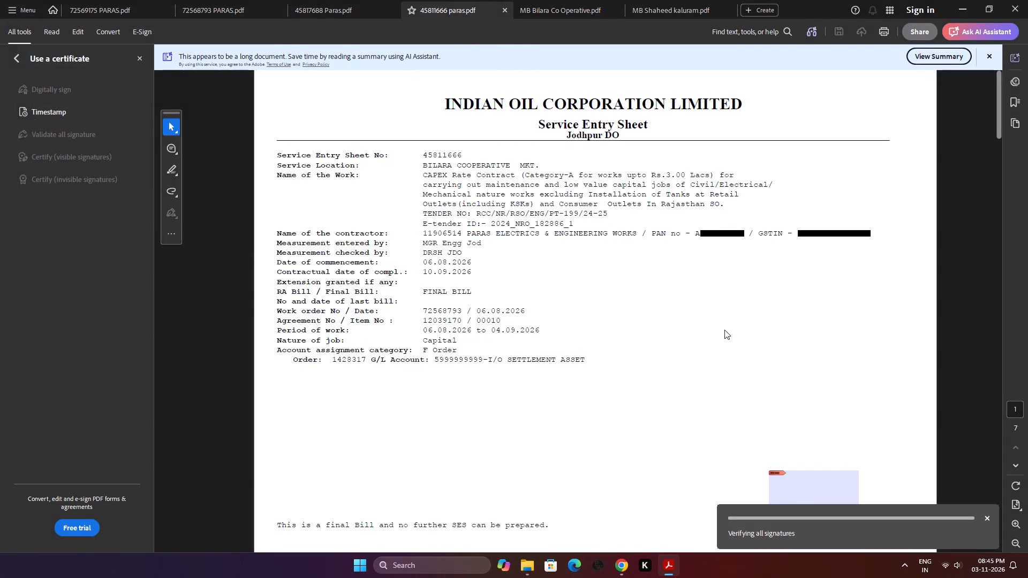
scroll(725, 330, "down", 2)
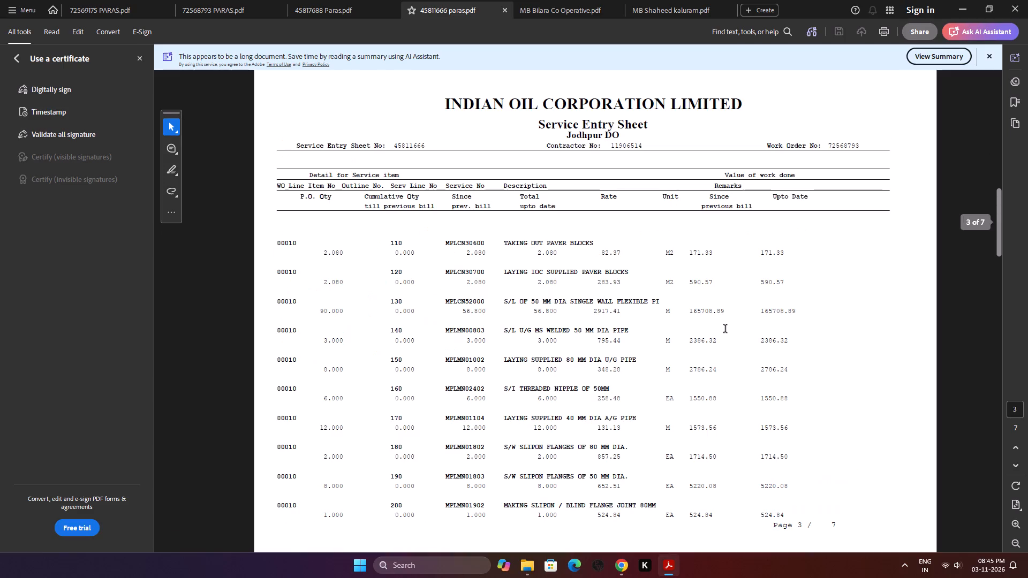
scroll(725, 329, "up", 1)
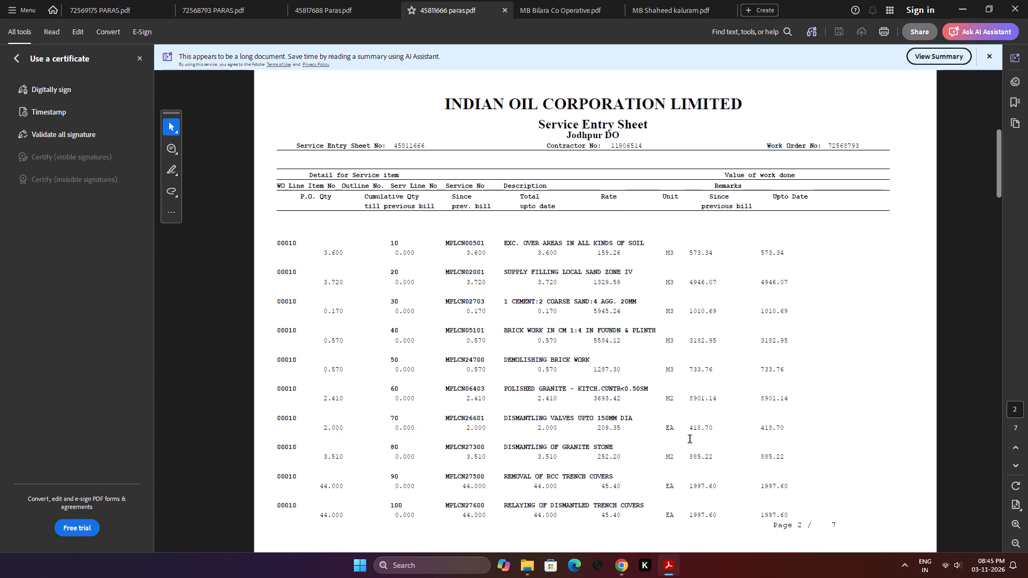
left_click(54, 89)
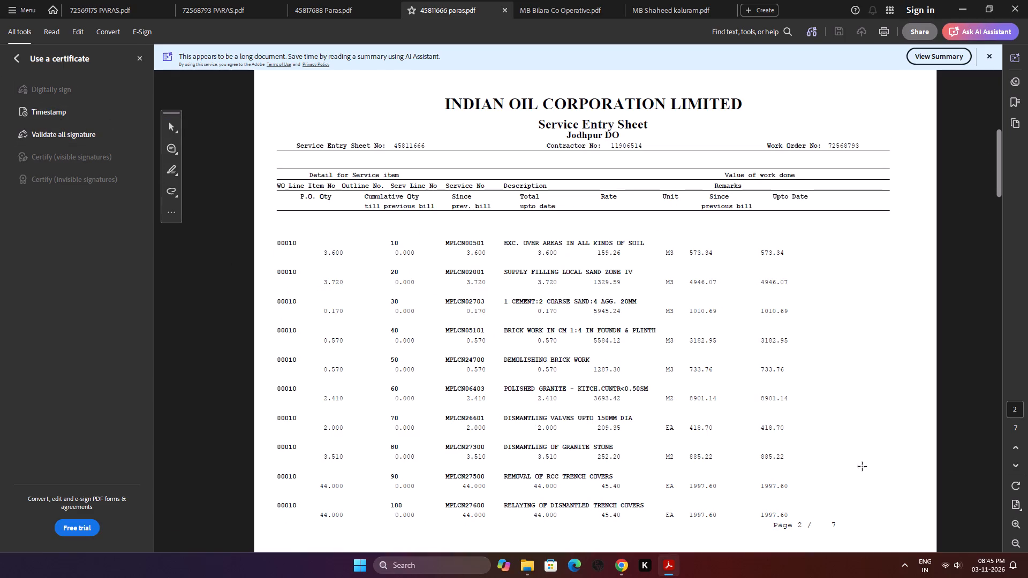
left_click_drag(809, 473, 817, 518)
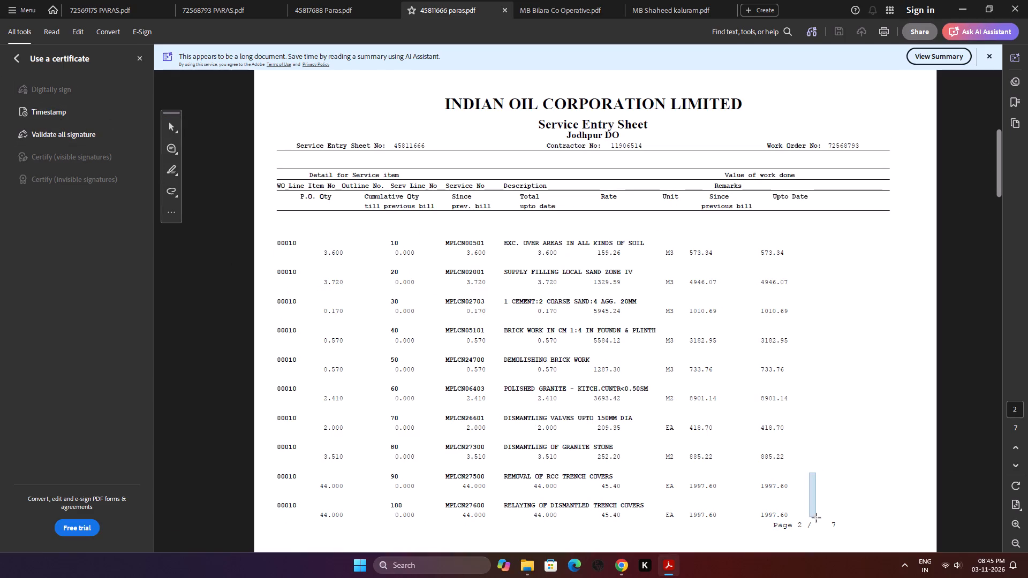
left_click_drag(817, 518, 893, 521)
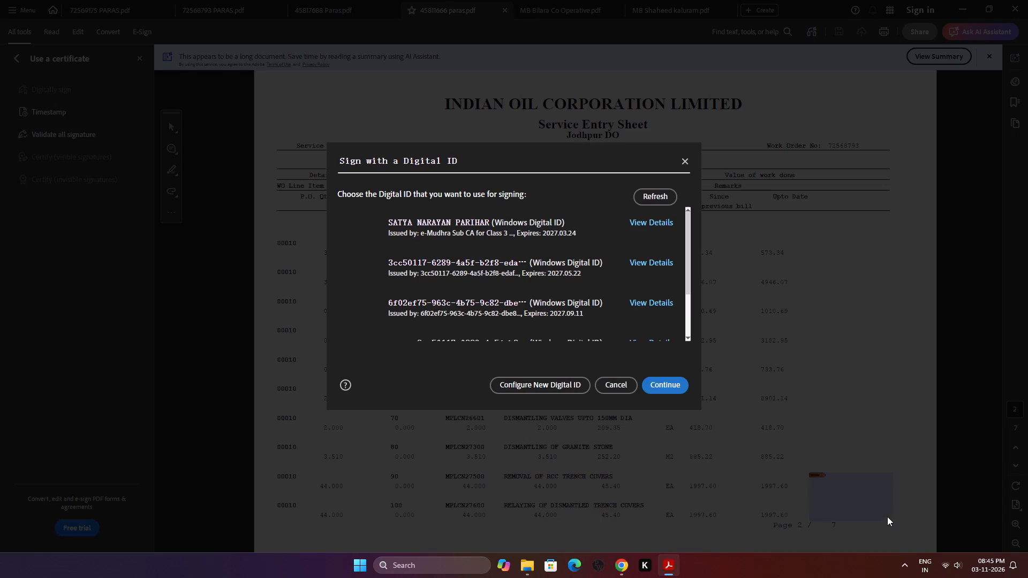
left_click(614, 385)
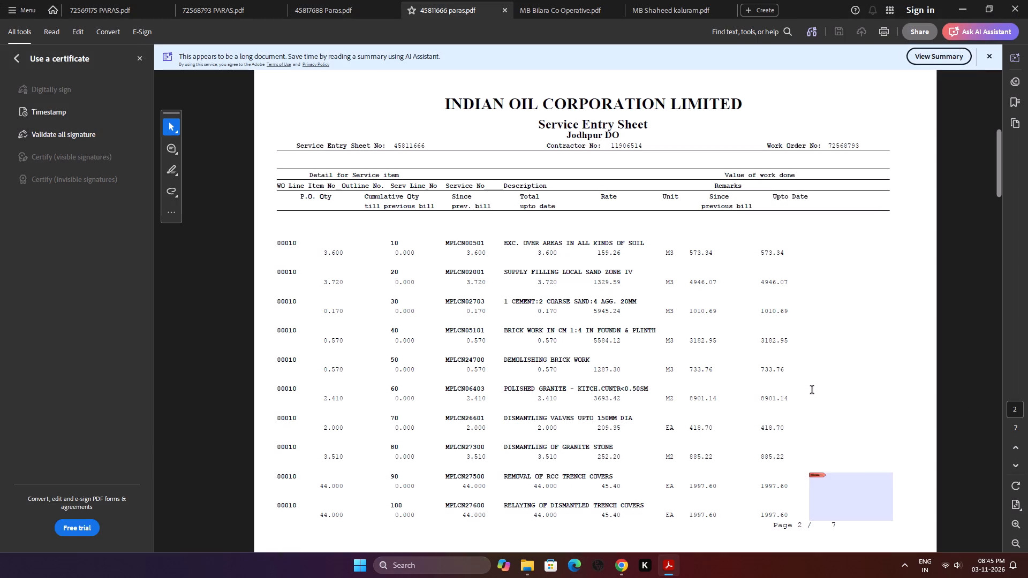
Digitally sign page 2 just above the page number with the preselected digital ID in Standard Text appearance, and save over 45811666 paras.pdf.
left_click(63, 93)
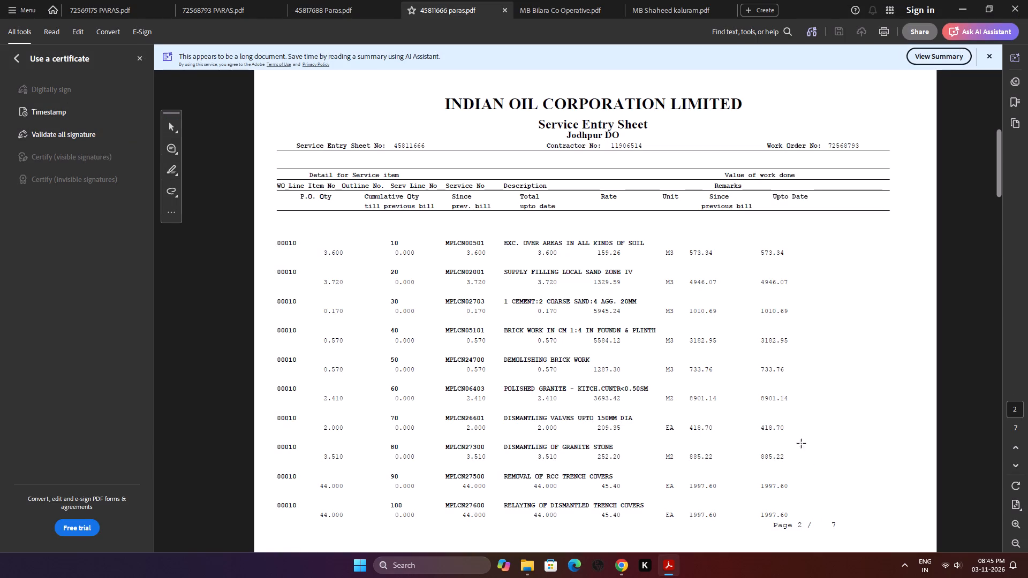
left_click_drag(802, 457, 894, 523)
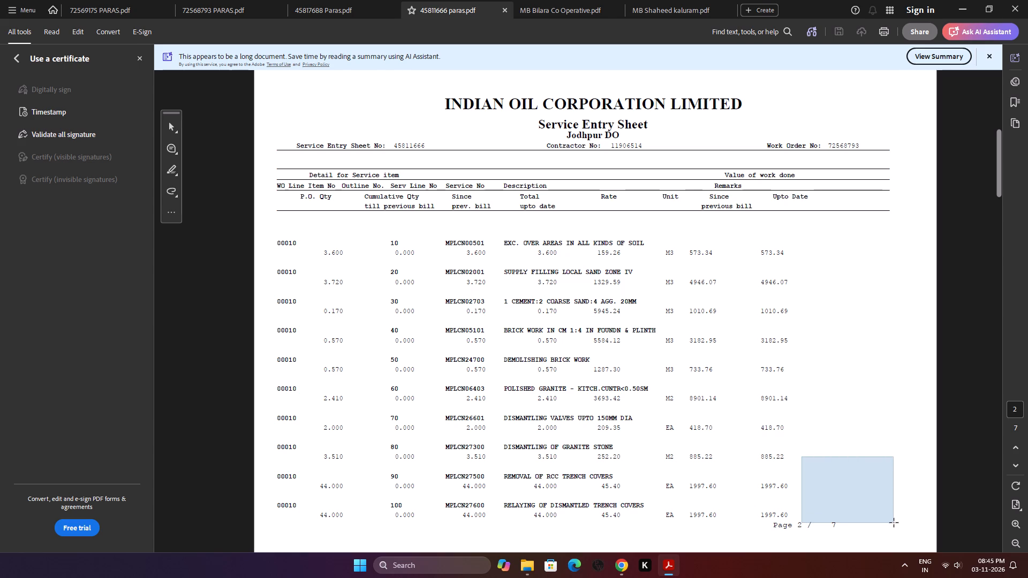
left_click_drag(894, 523, 912, 516)
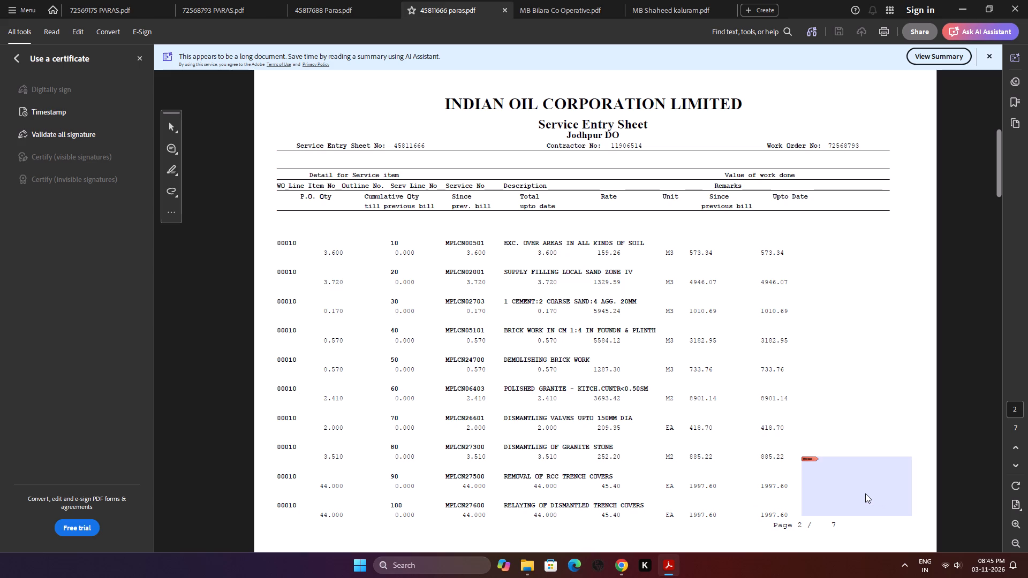
left_click(727, 377)
left_click(659, 384)
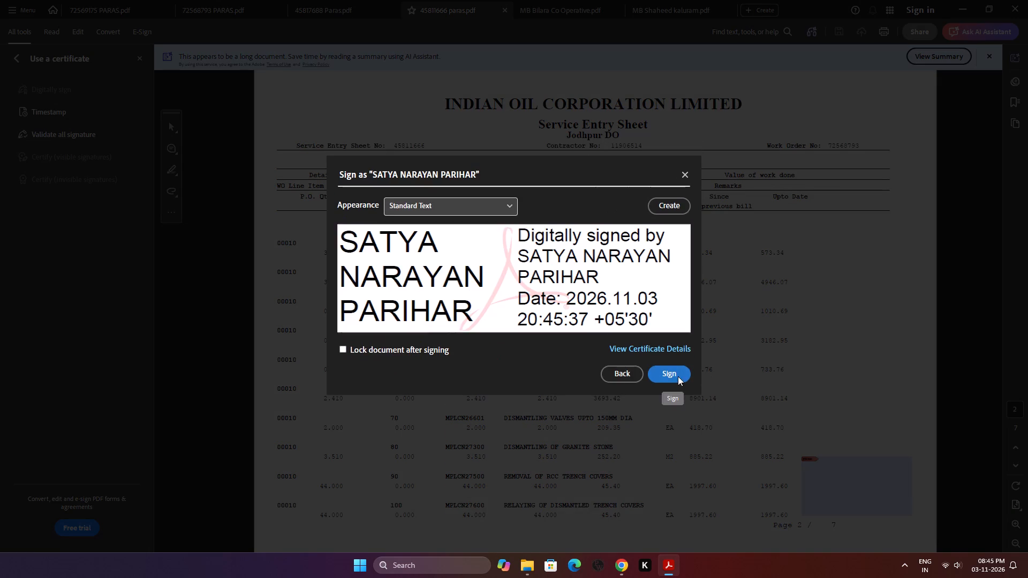
left_click(683, 369)
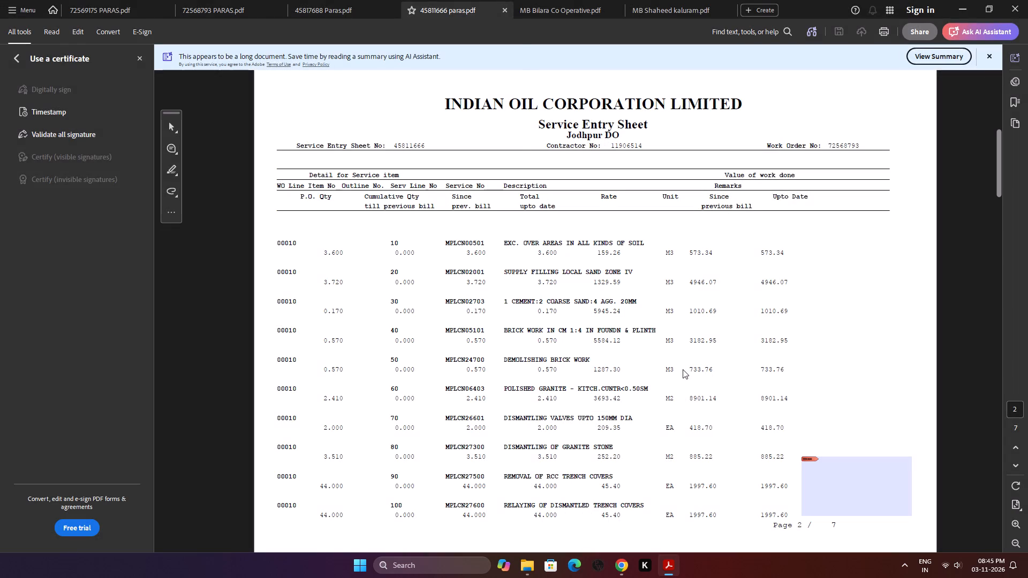
left_click(437, 270)
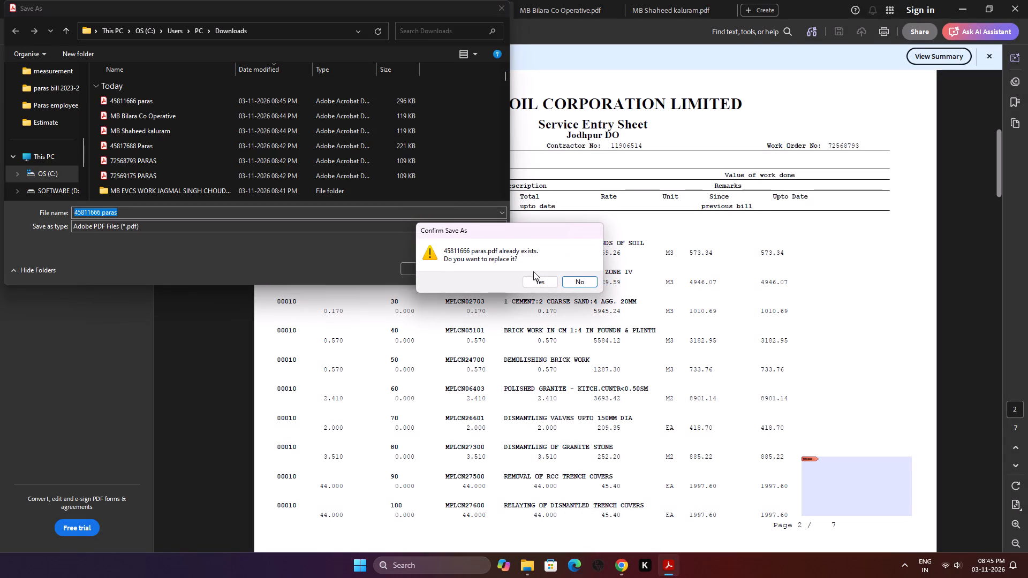
left_click(541, 283)
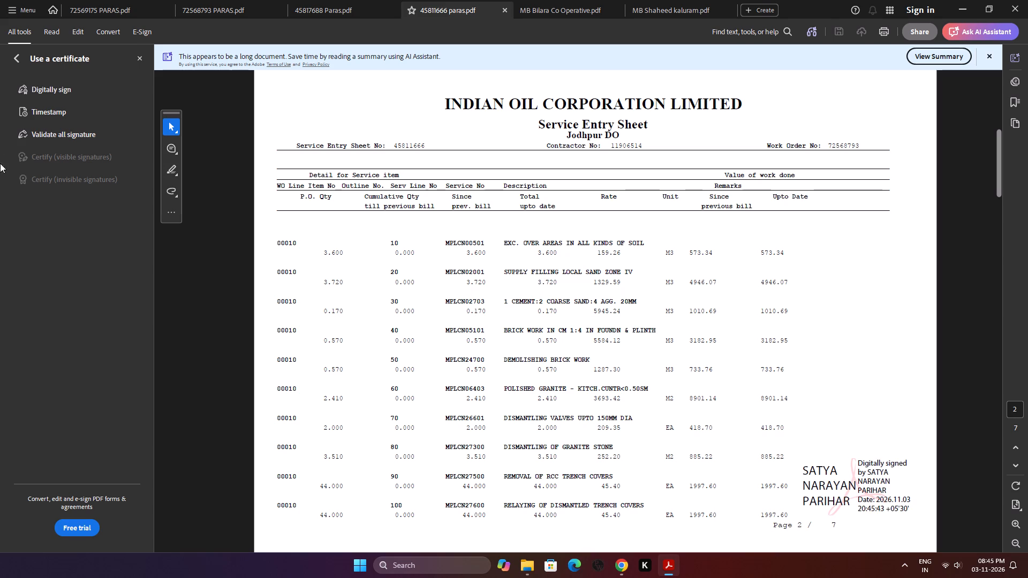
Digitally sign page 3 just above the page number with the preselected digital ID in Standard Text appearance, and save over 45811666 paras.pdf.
scroll(581, 288, "down", 1)
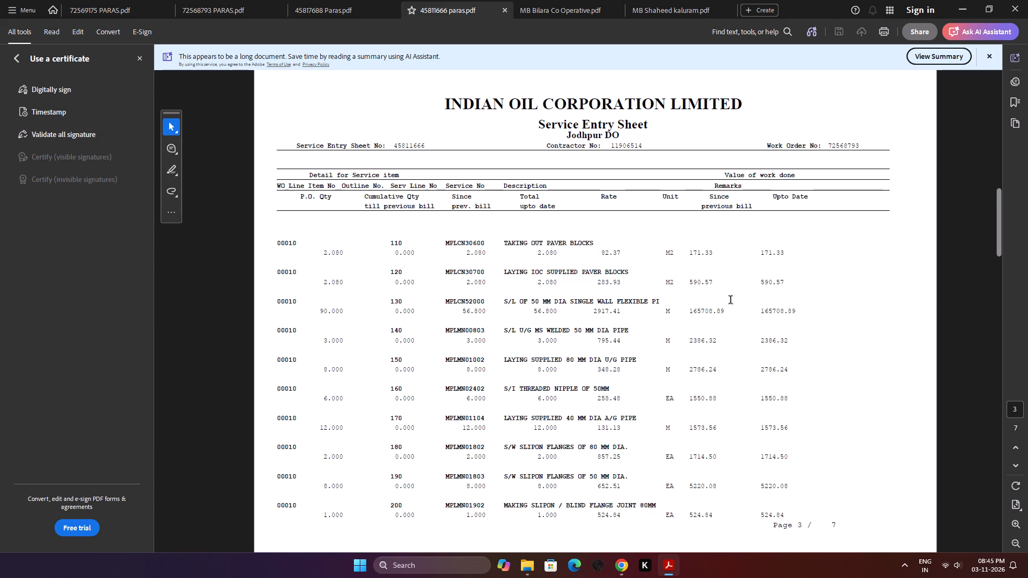
left_click(64, 92)
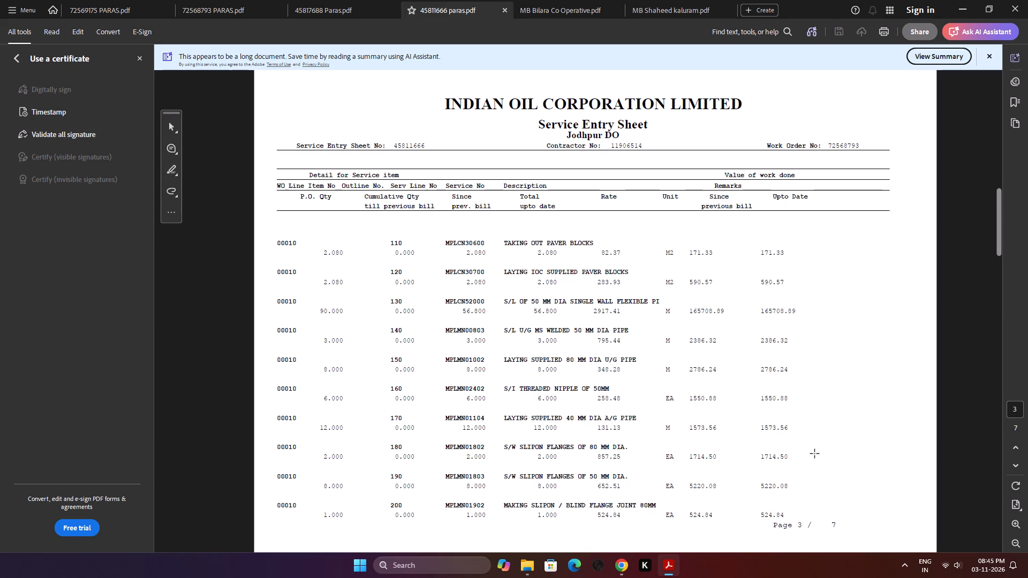
left_click_drag(797, 454, 927, 522)
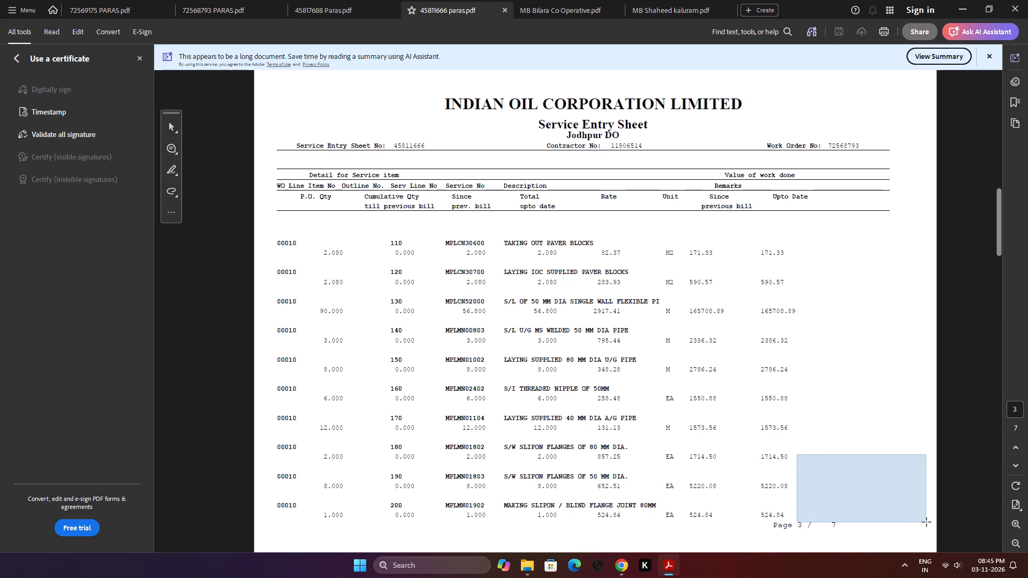
left_click_drag(927, 522, 913, 520)
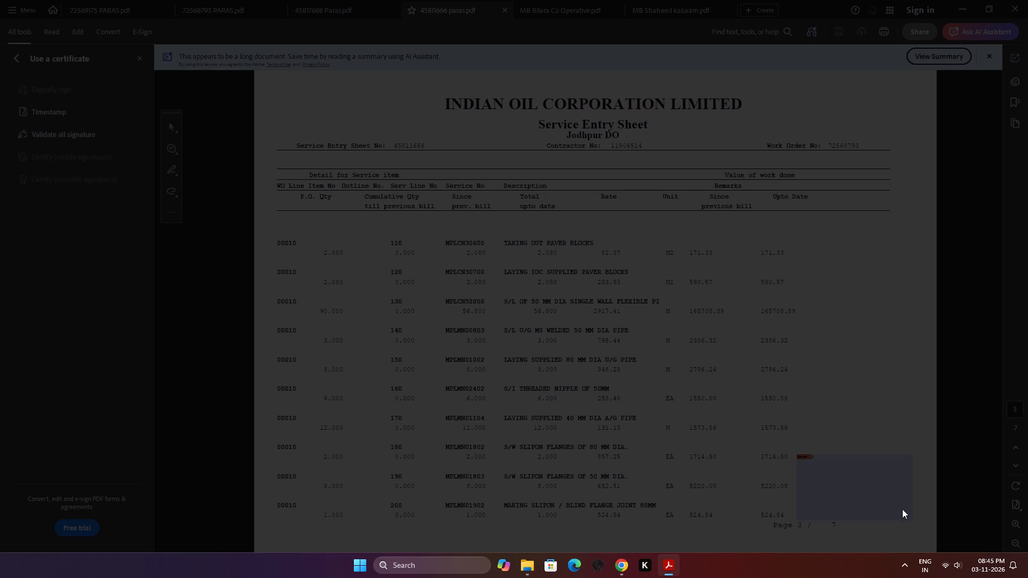
left_click(654, 383)
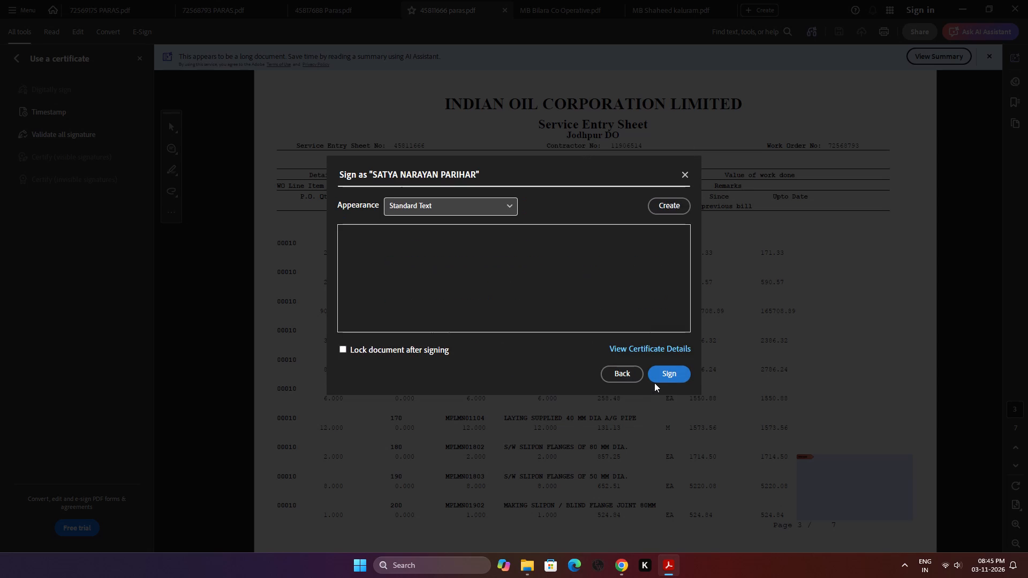
left_click(663, 374)
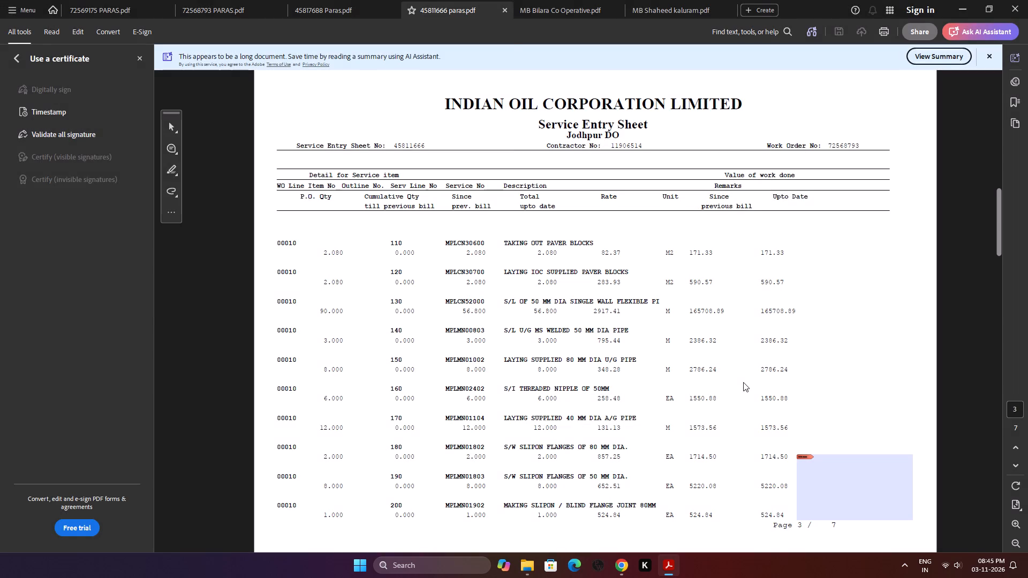
left_click(407, 266)
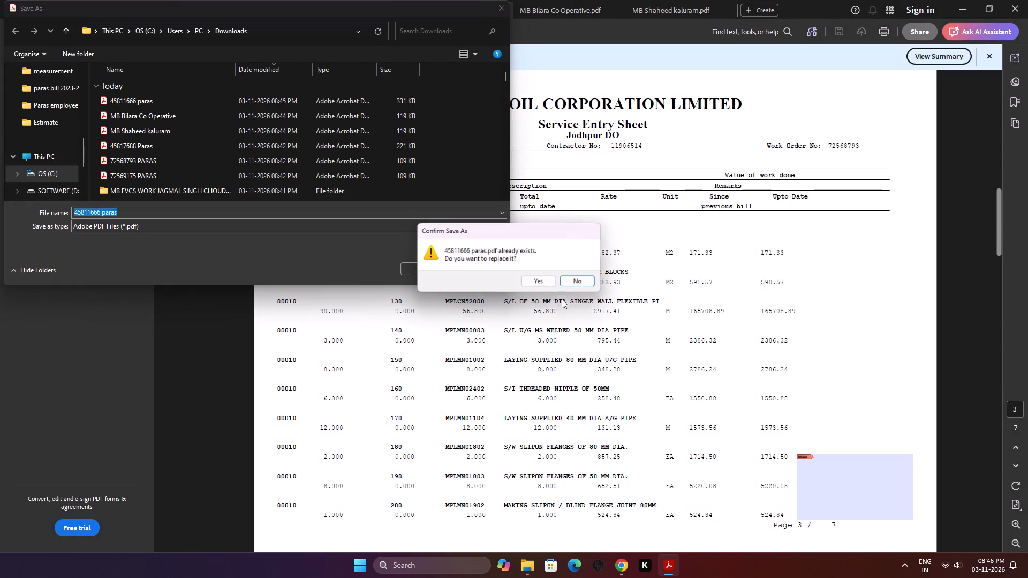
left_click(540, 279)
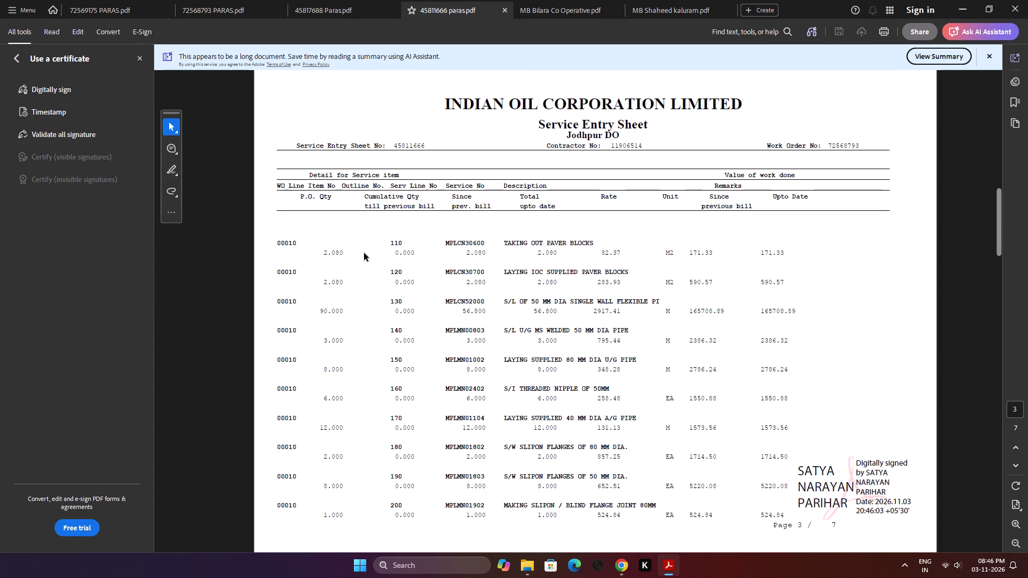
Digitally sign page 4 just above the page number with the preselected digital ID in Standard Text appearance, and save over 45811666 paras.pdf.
scroll(365, 253, "down", 1)
left_click(41, 91)
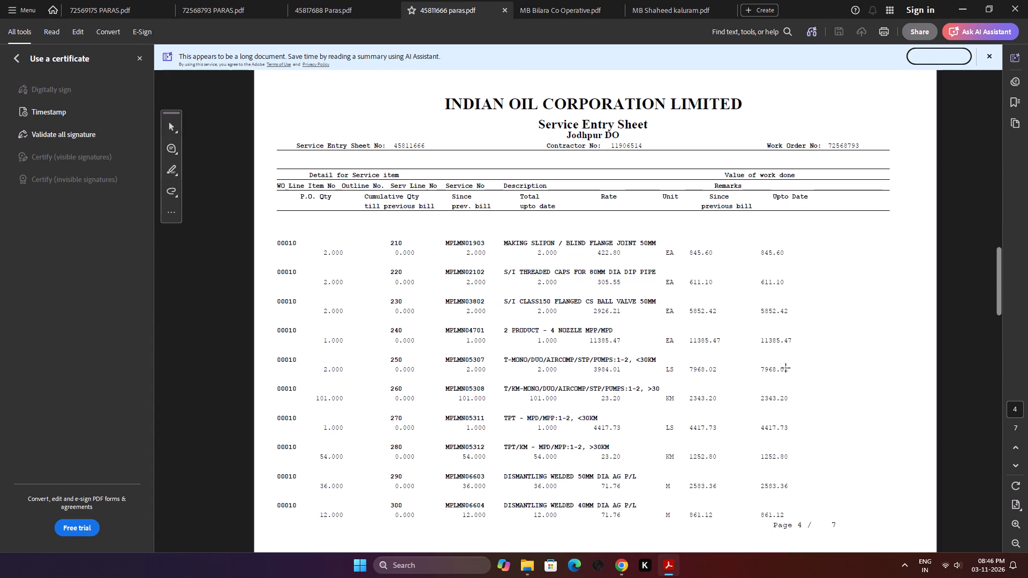
left_click_drag(798, 455, 803, 506)
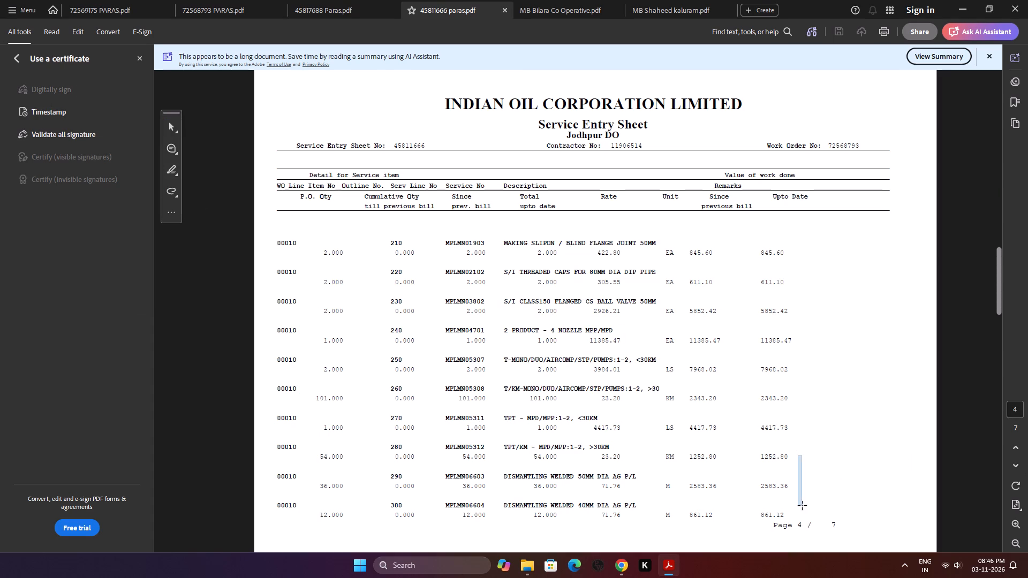
left_click_drag(803, 506, 910, 520)
left_click(667, 379)
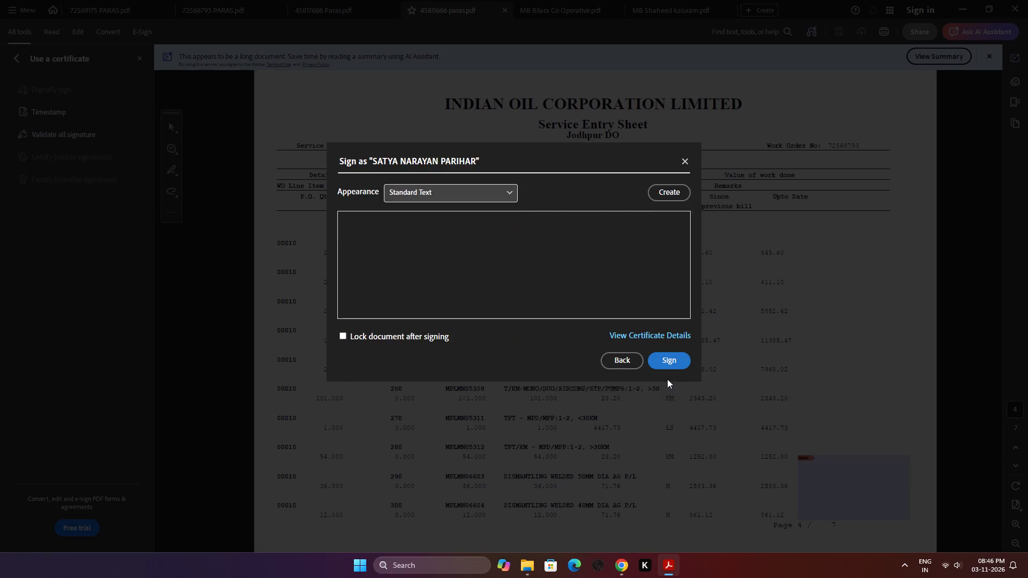
left_click(669, 369)
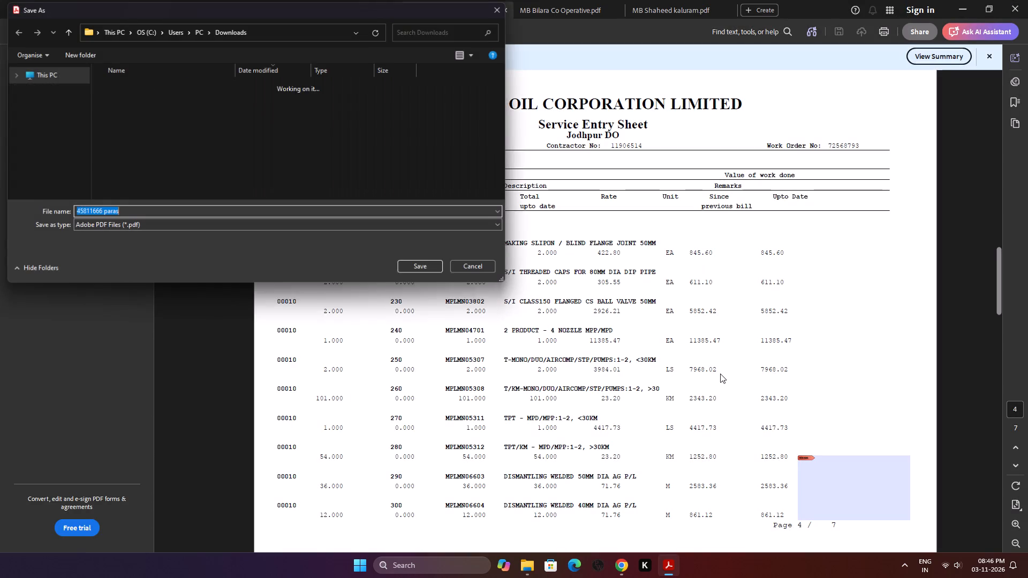
left_click(435, 270)
left_click(543, 282)
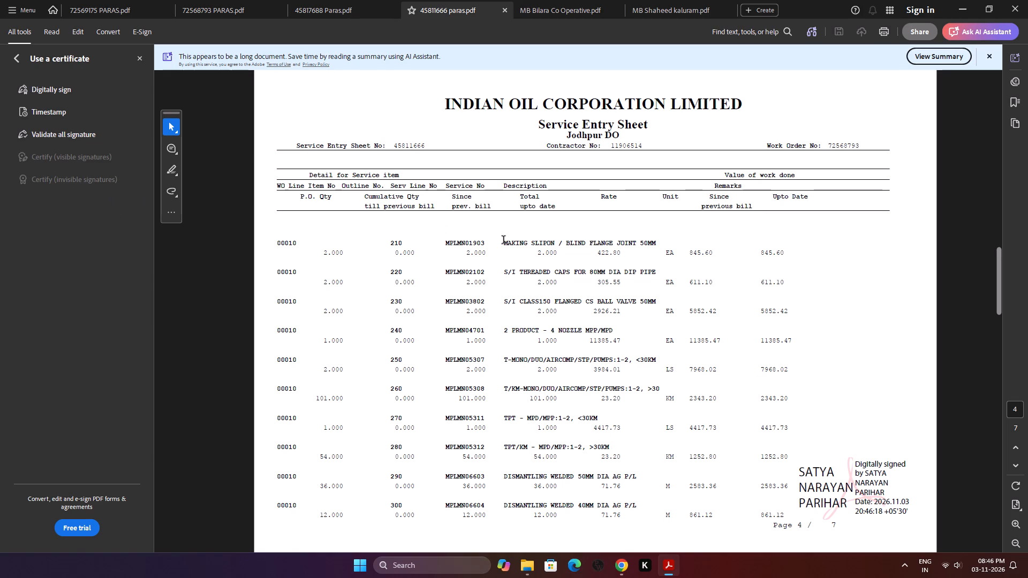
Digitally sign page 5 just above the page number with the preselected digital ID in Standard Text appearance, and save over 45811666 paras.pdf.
scroll(504, 240, "down", 1)
left_click(53, 87)
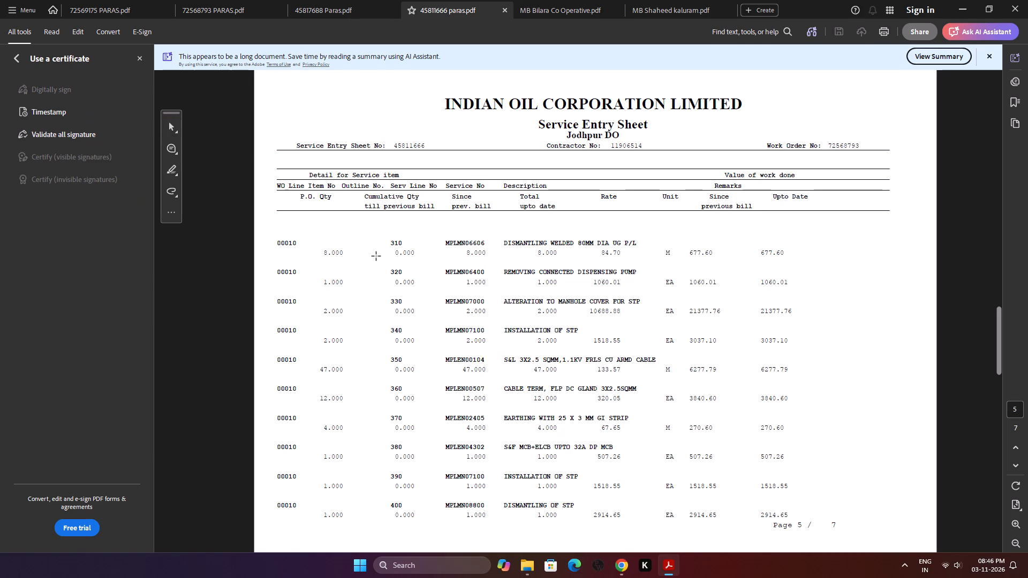
left_click_drag(793, 455, 810, 514)
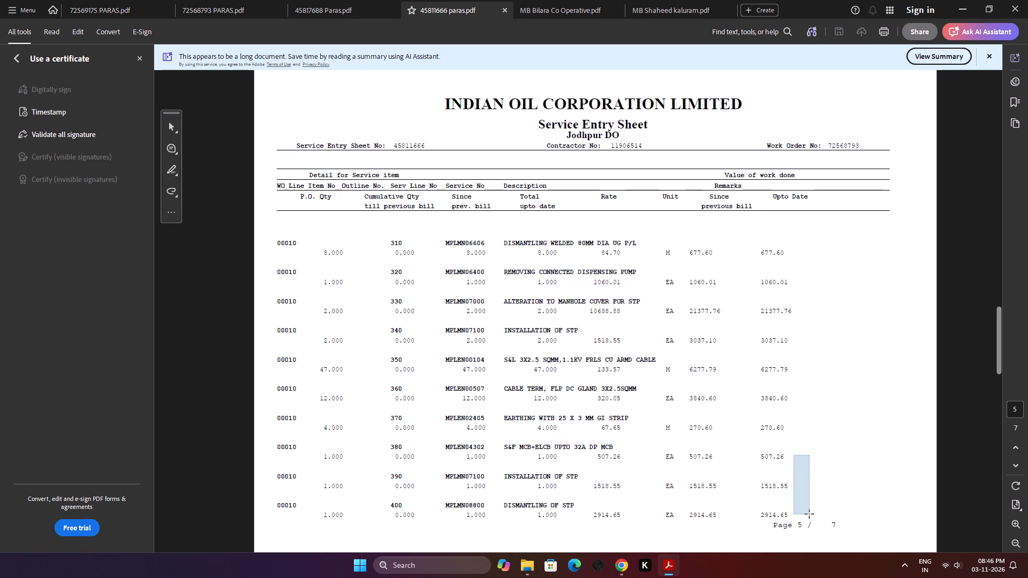
left_click_drag(810, 514, 916, 521)
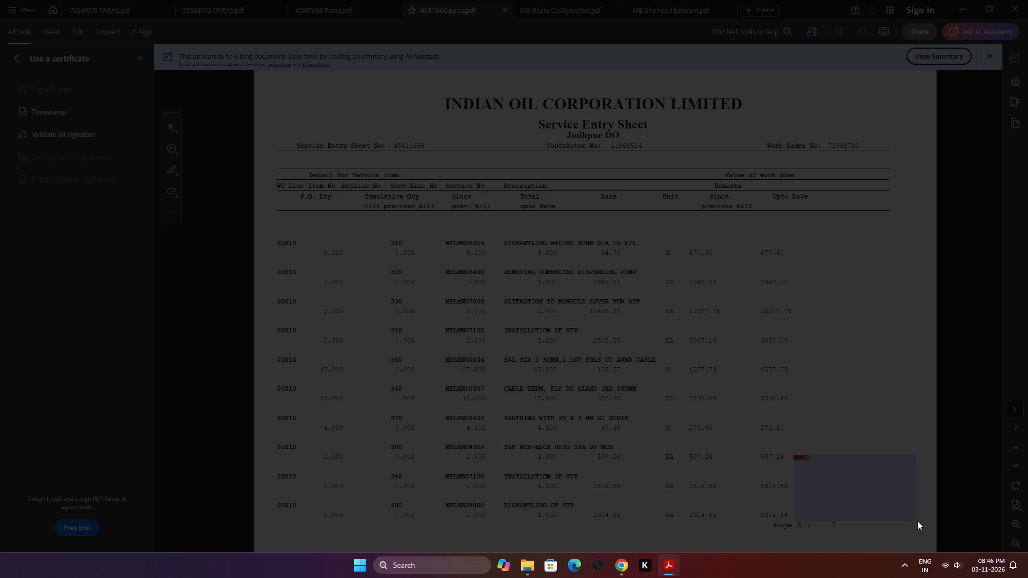
left_click(661, 379)
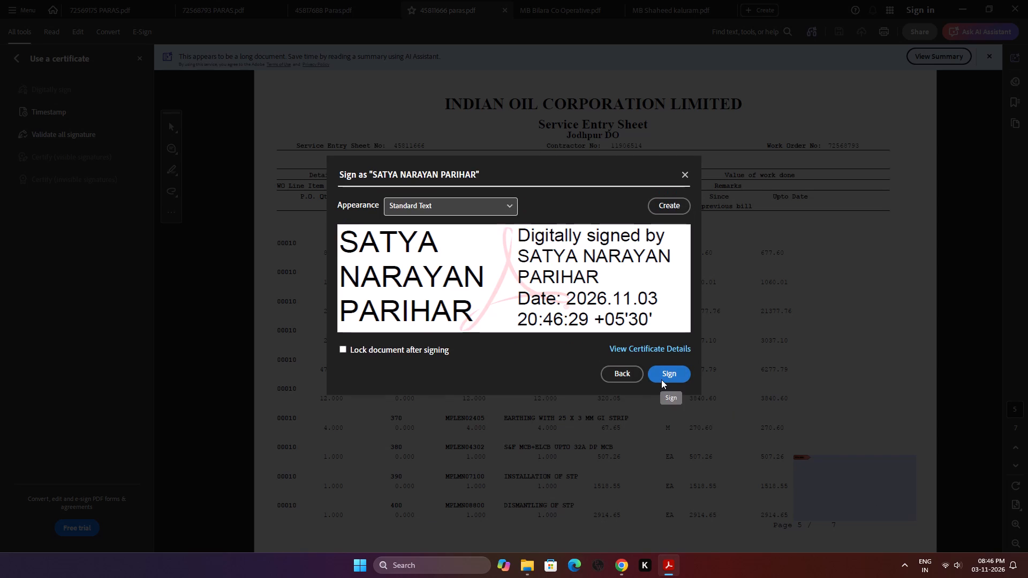
left_click(667, 376)
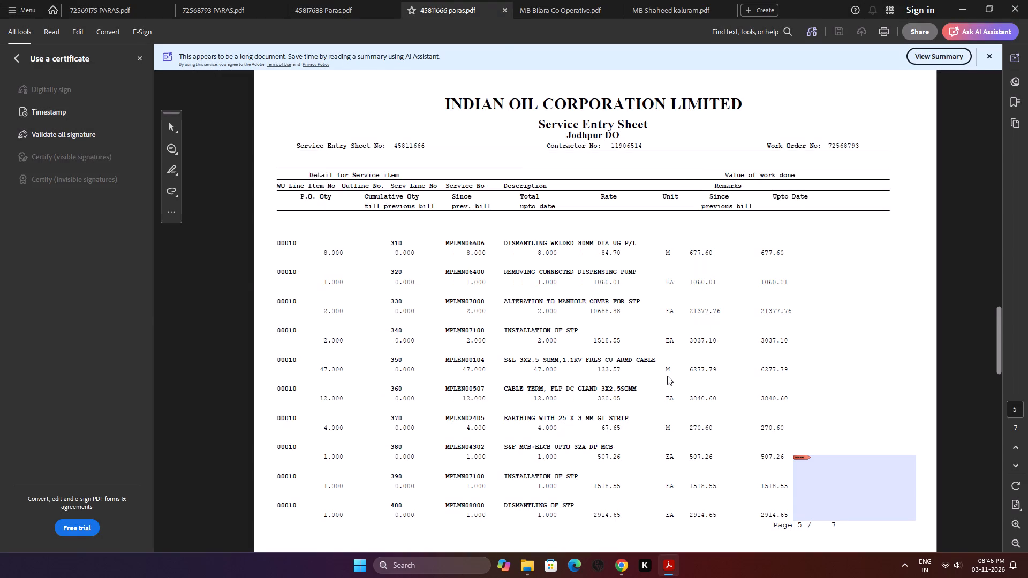
left_click(410, 268)
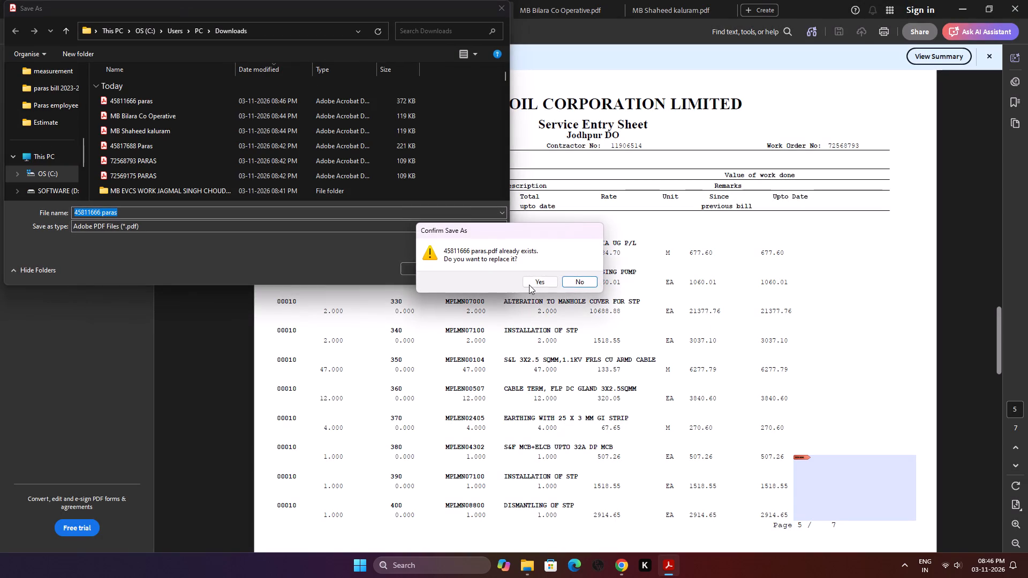
left_click(534, 283)
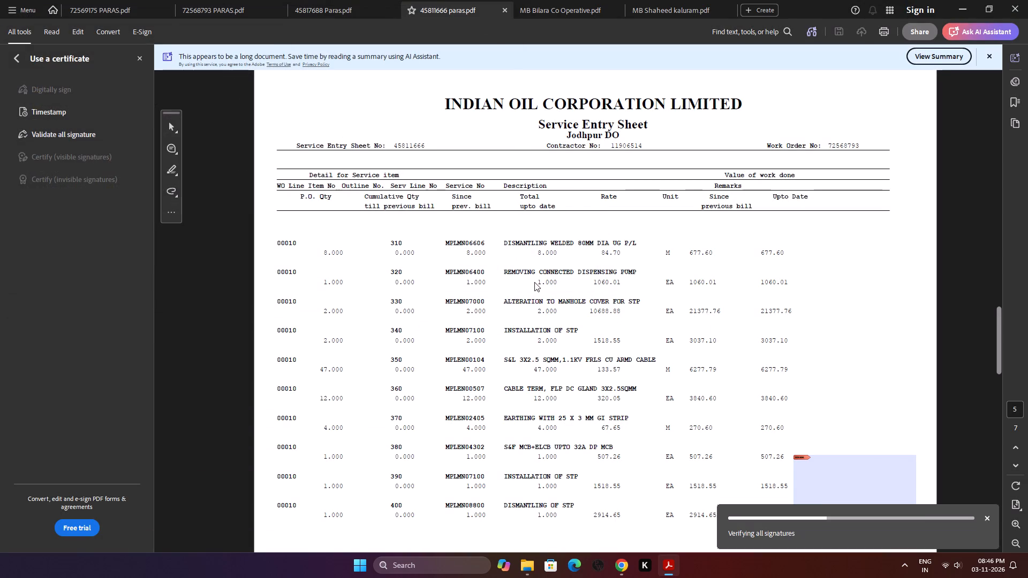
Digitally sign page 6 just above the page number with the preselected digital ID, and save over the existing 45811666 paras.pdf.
scroll(642, 306, "down", 1)
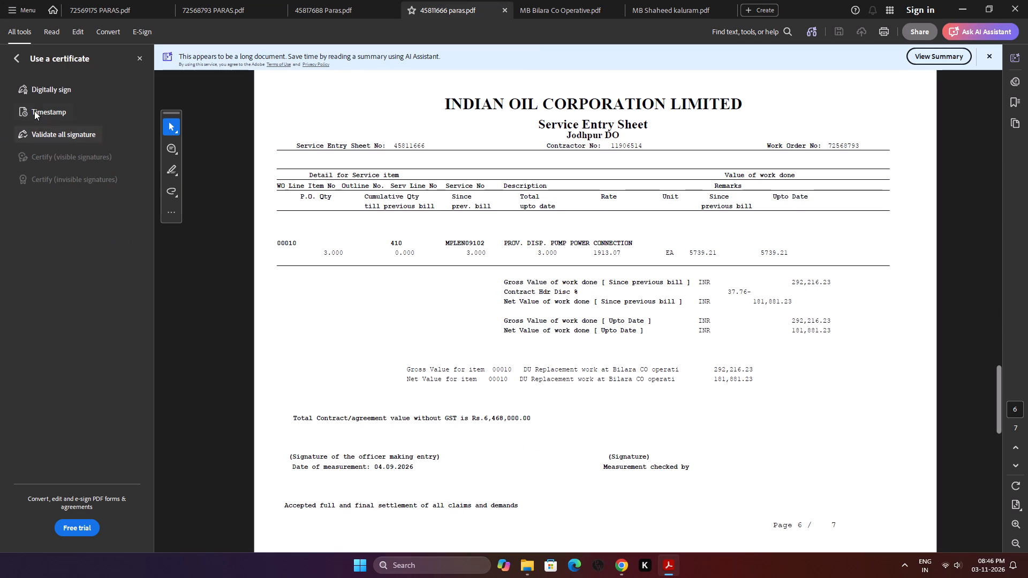
left_click(35, 89)
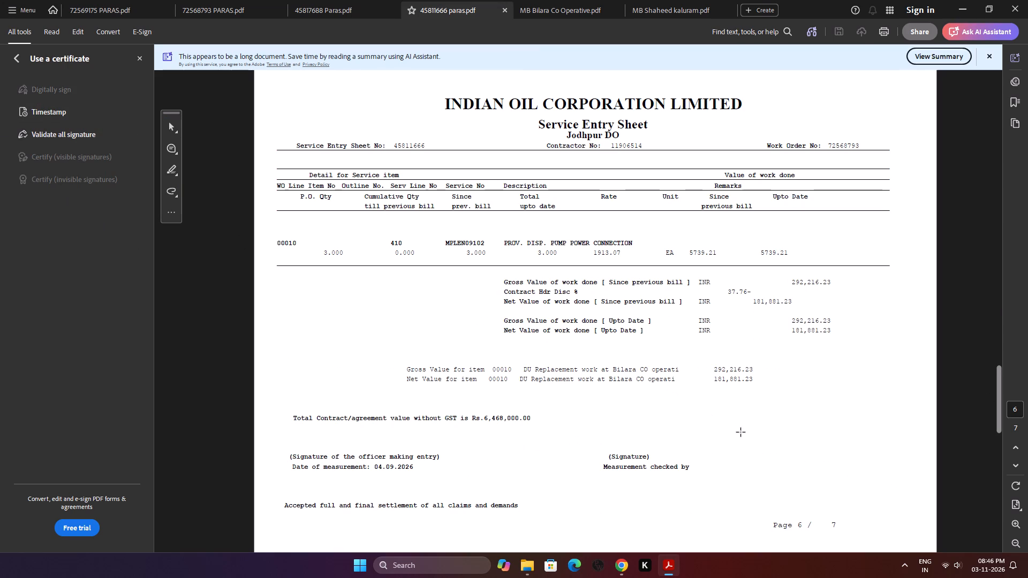
left_click_drag(773, 466, 897, 518)
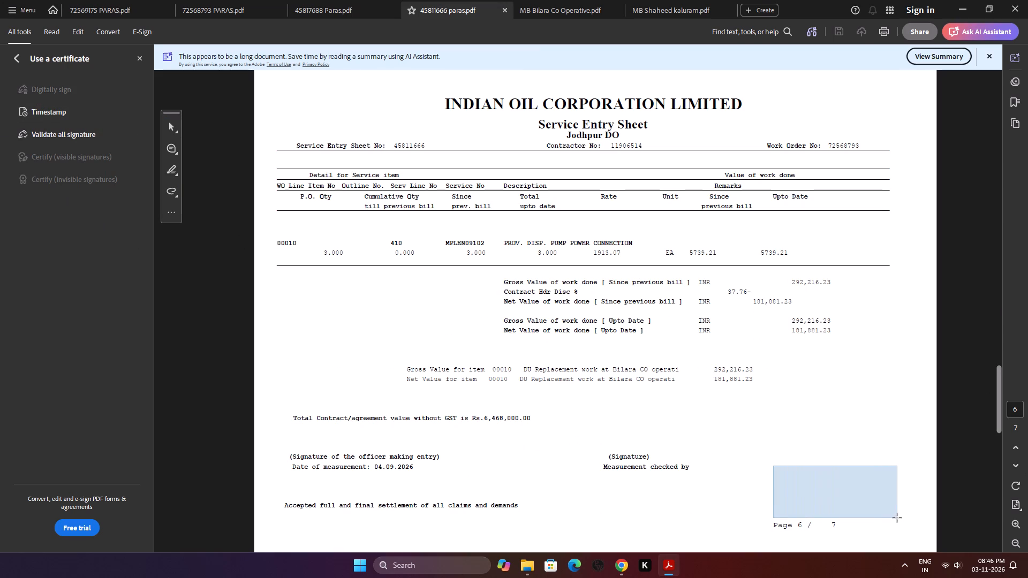
left_click_drag(897, 518, 894, 521)
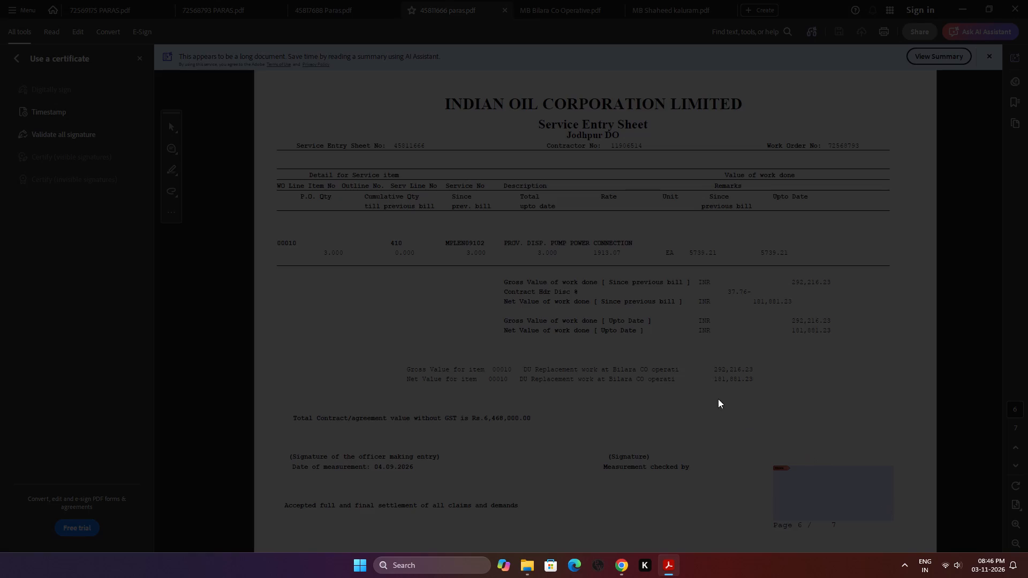
left_click(664, 385)
left_click(670, 378)
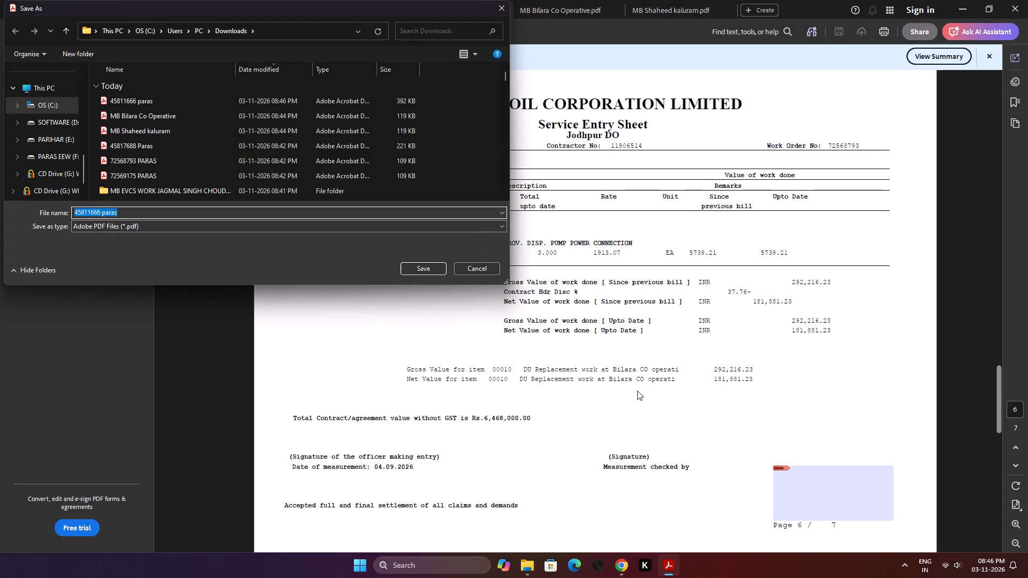
left_click(421, 265)
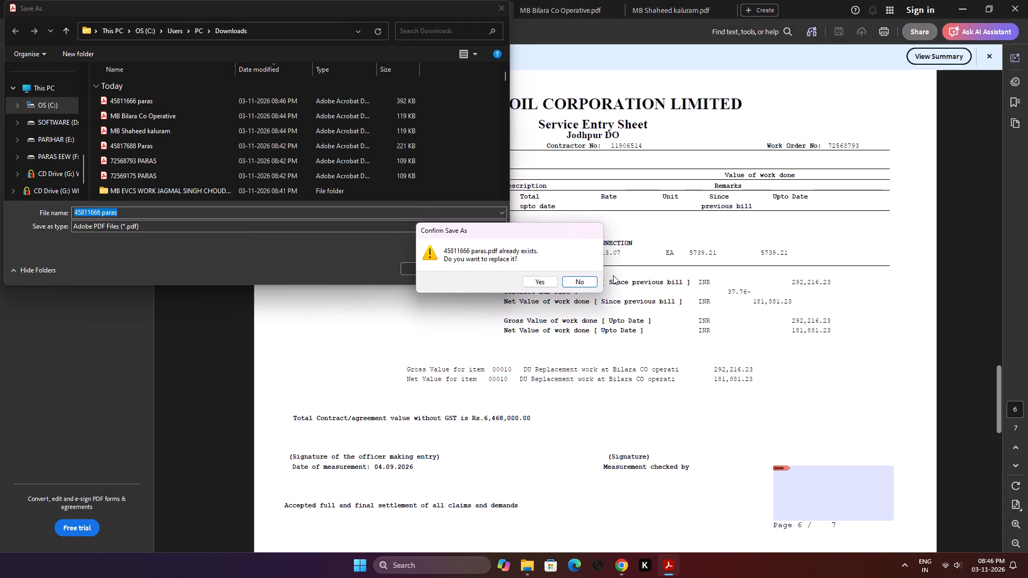
left_click(555, 275)
left_click(547, 277)
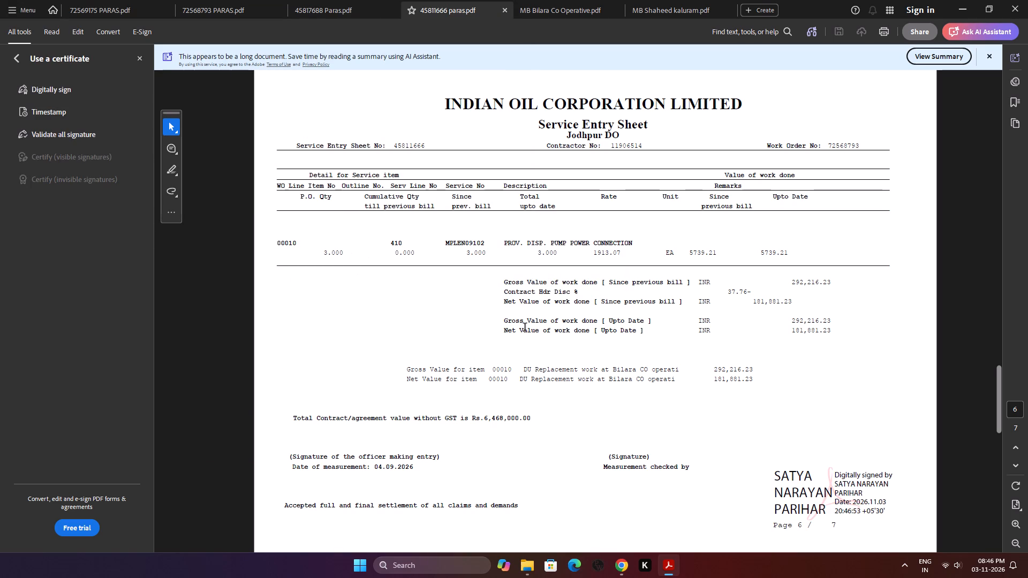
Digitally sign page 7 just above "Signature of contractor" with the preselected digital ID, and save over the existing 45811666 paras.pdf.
scroll(525, 328, "down", 1)
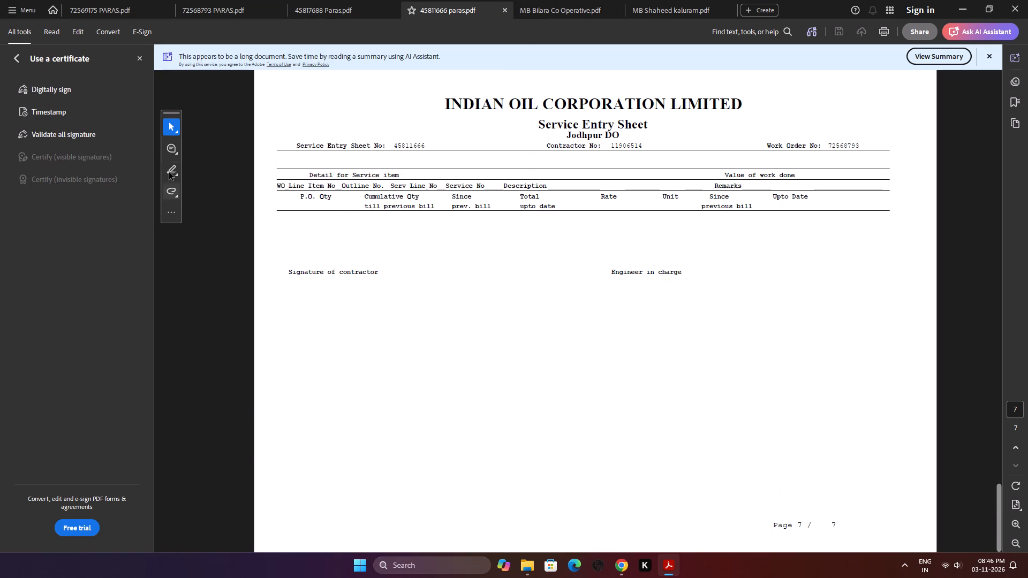
left_click(64, 93)
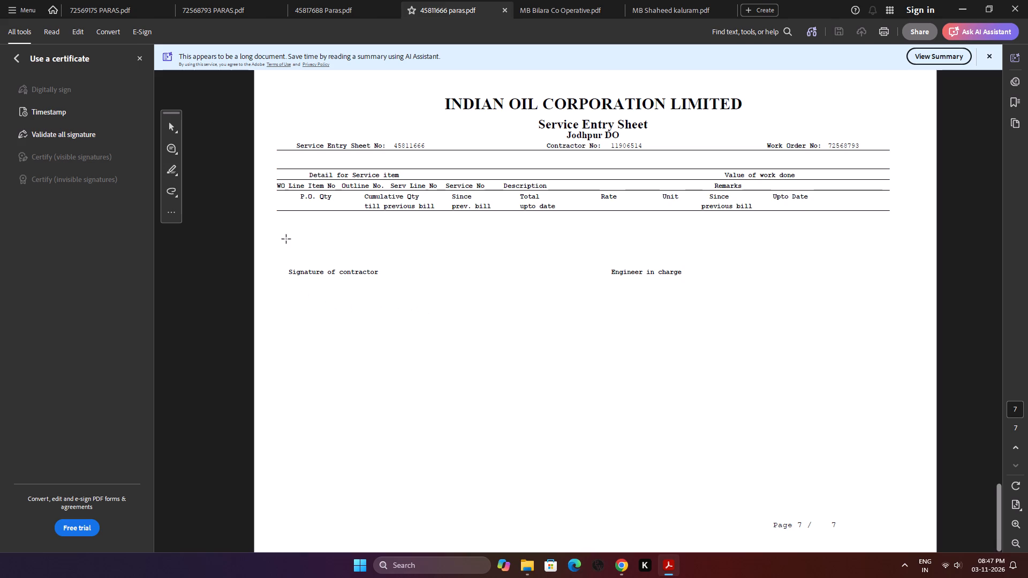
left_click_drag(289, 216, 370, 270)
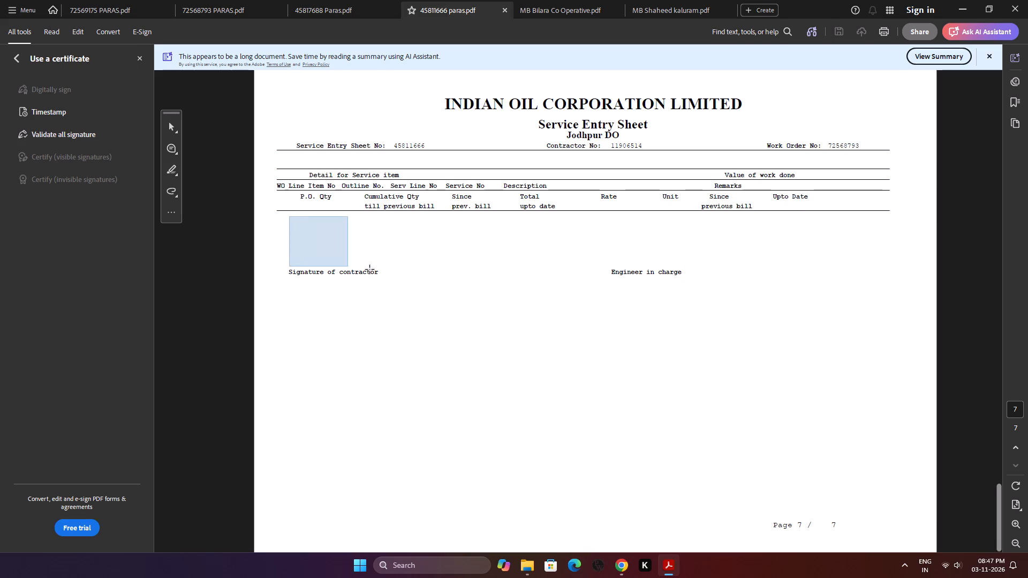
left_click_drag(370, 270, 384, 269)
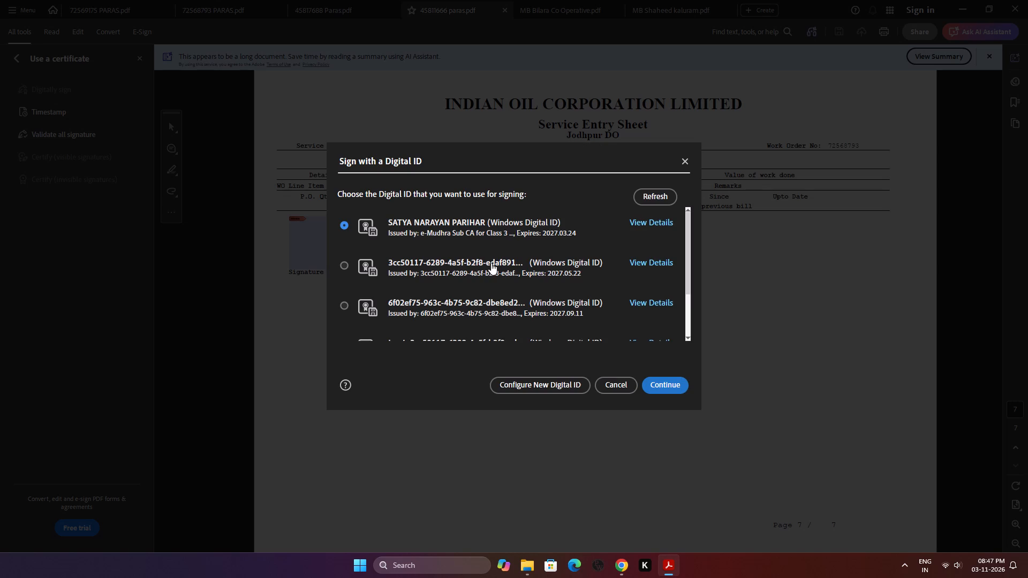
left_click(670, 378)
left_click(668, 375)
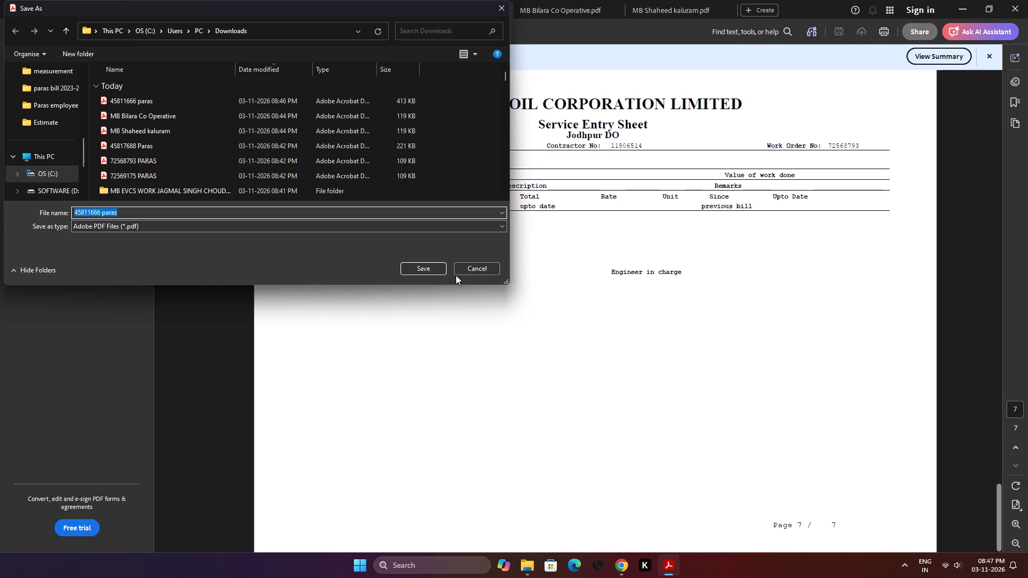
left_click(430, 267)
left_click(542, 279)
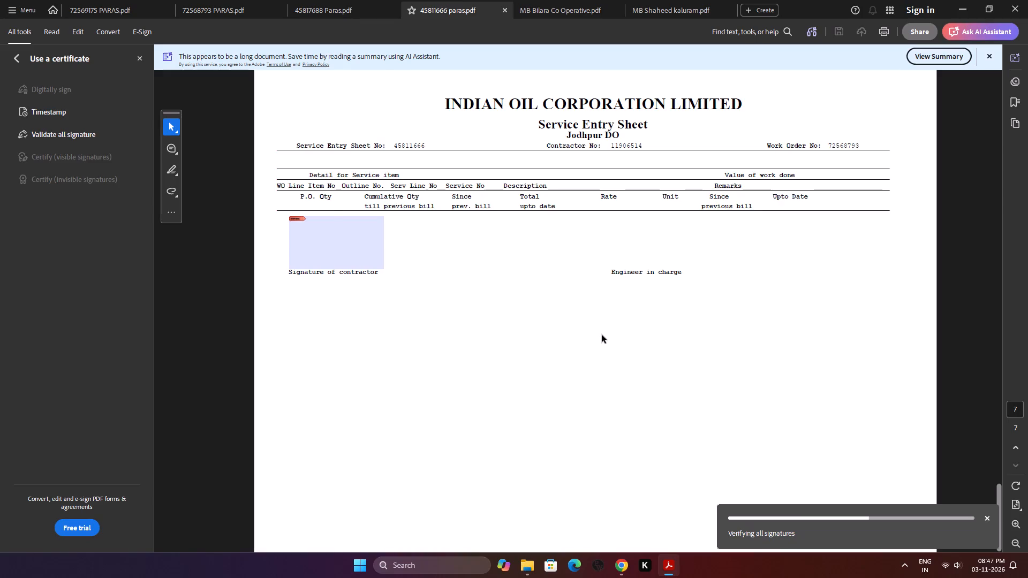
left_click(363, 9)
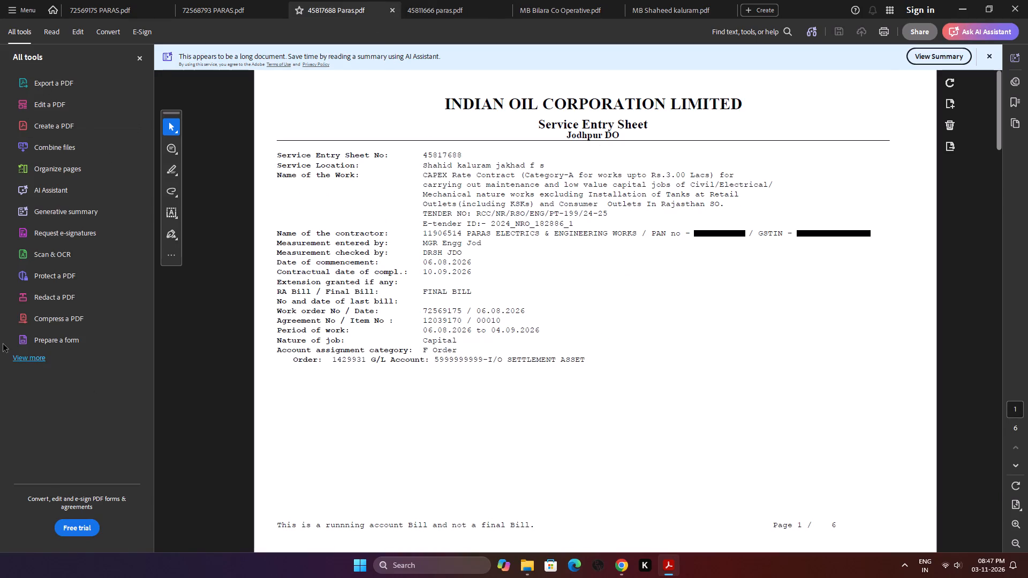
left_click(29, 356)
left_click(59, 443)
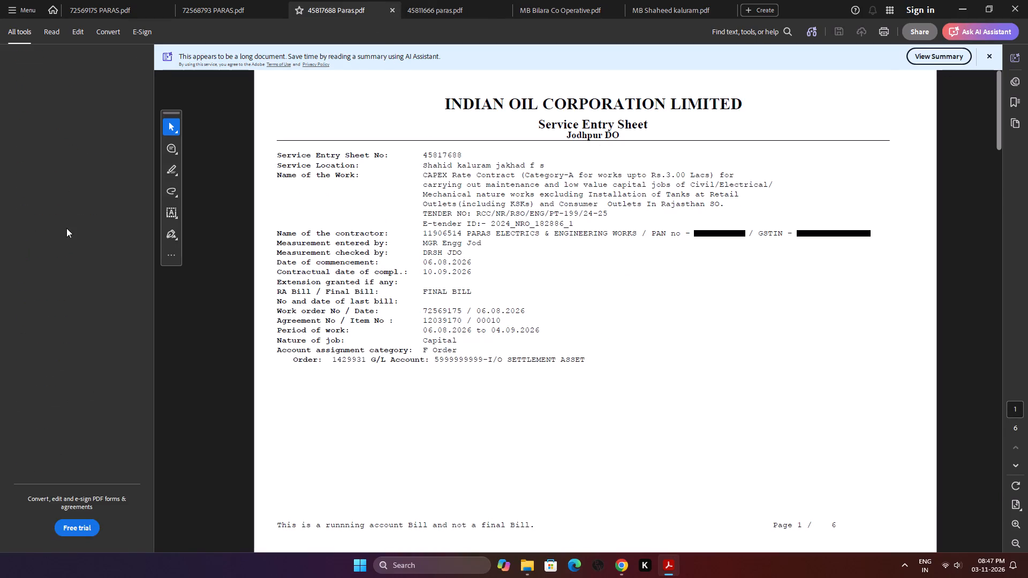
left_click(61, 89)
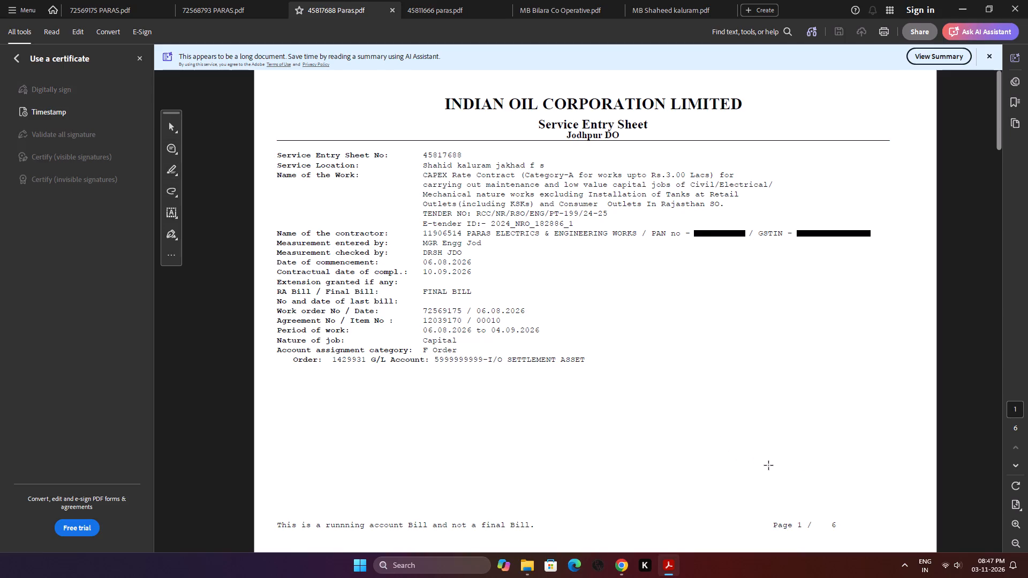
left_click_drag(769, 466, 866, 520)
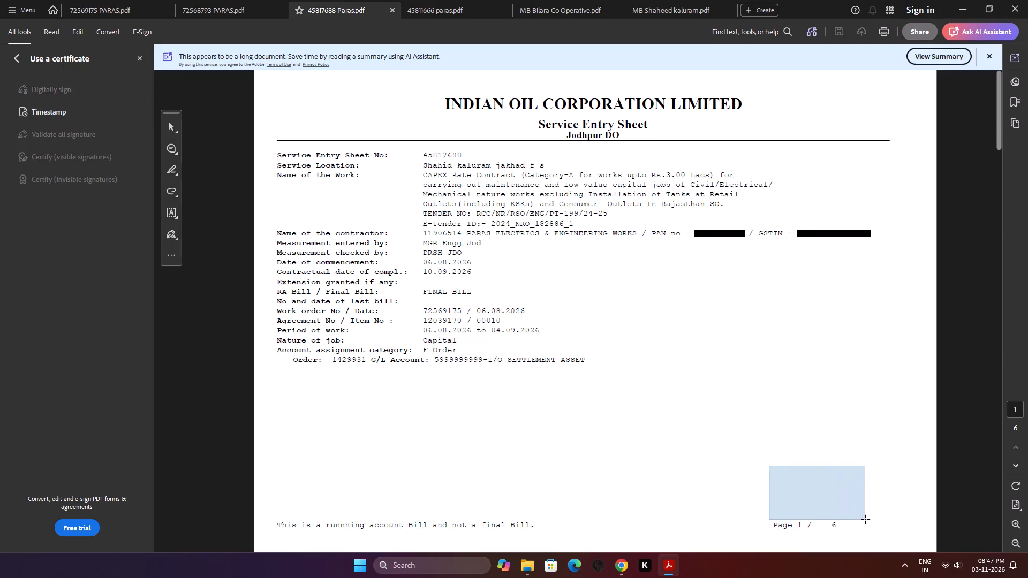
left_click_drag(866, 520, 878, 520)
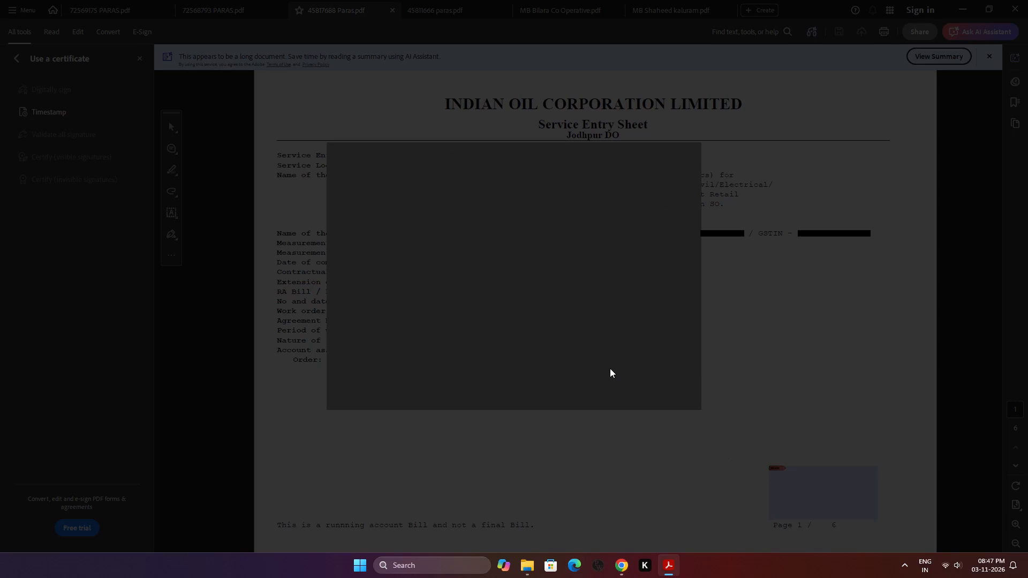
left_click(653, 378)
left_click(677, 371)
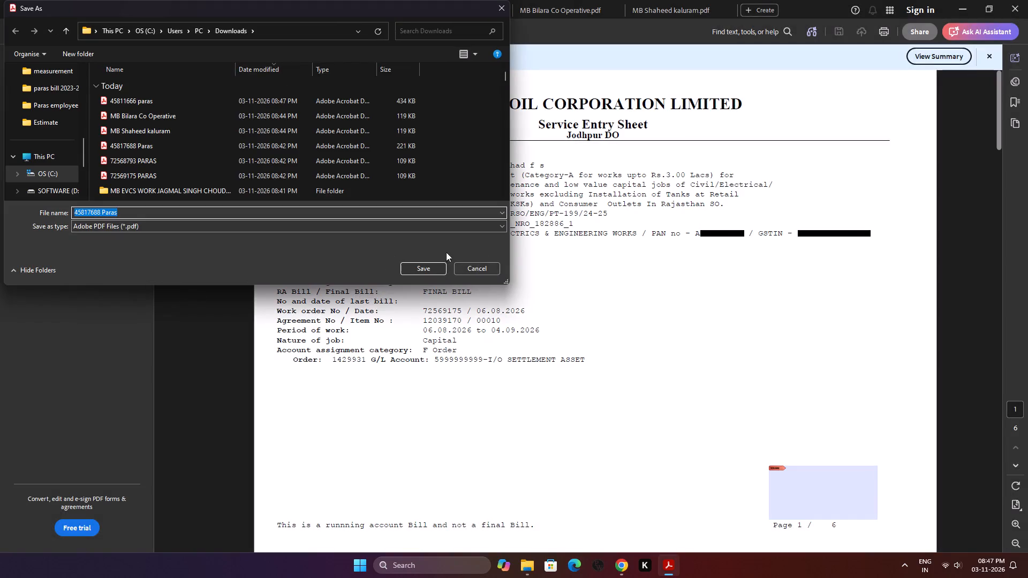
left_click(427, 265)
left_click(534, 280)
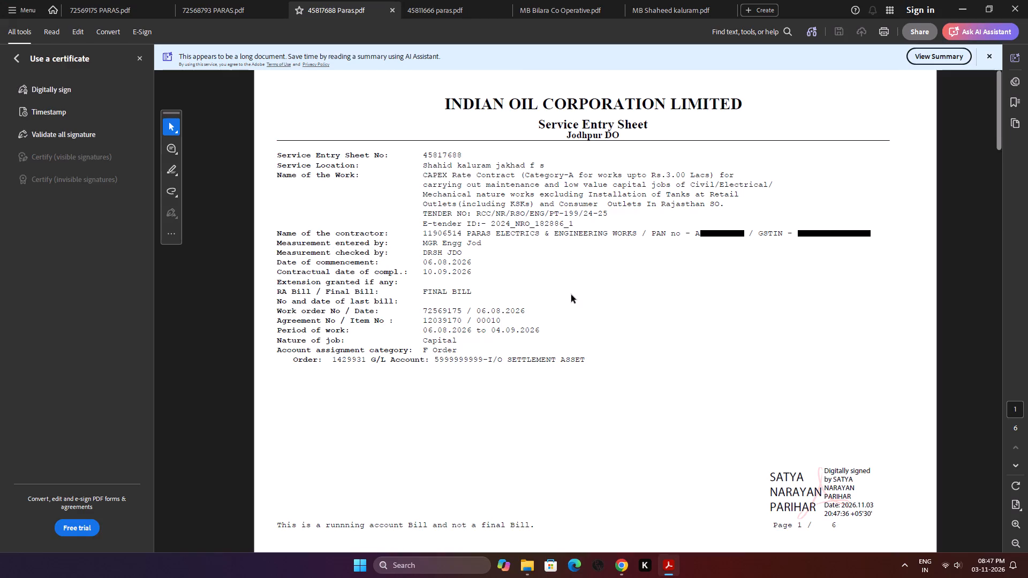
scroll(571, 295, "down", 2)
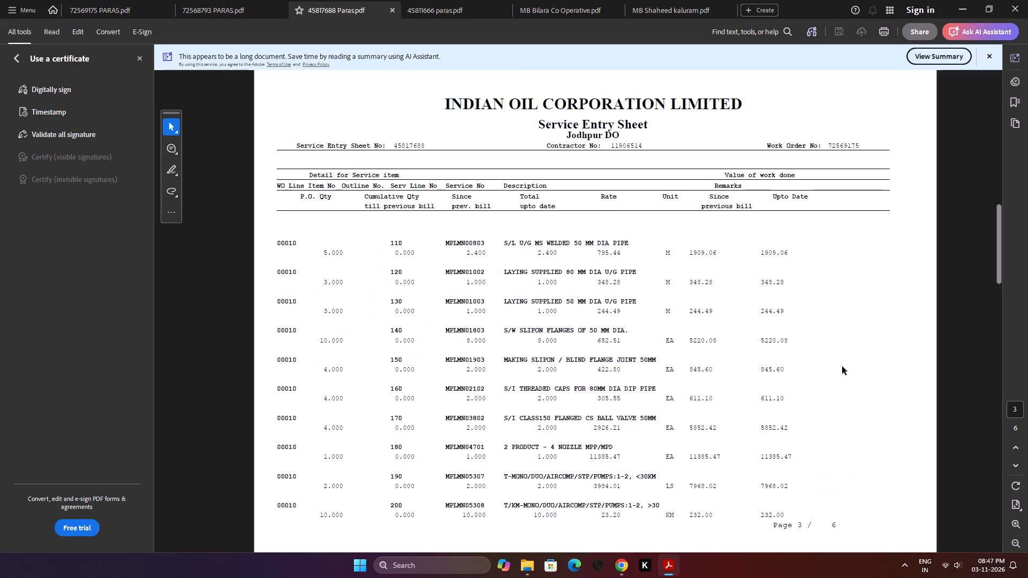
scroll(842, 367, "up", 1)
left_click(64, 88)
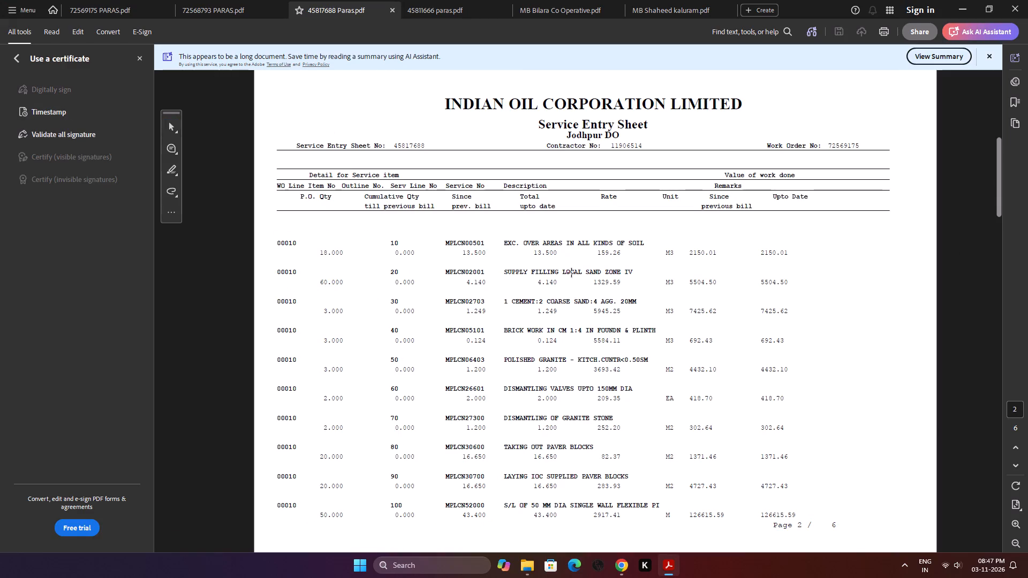
left_click_drag(797, 456, 906, 519)
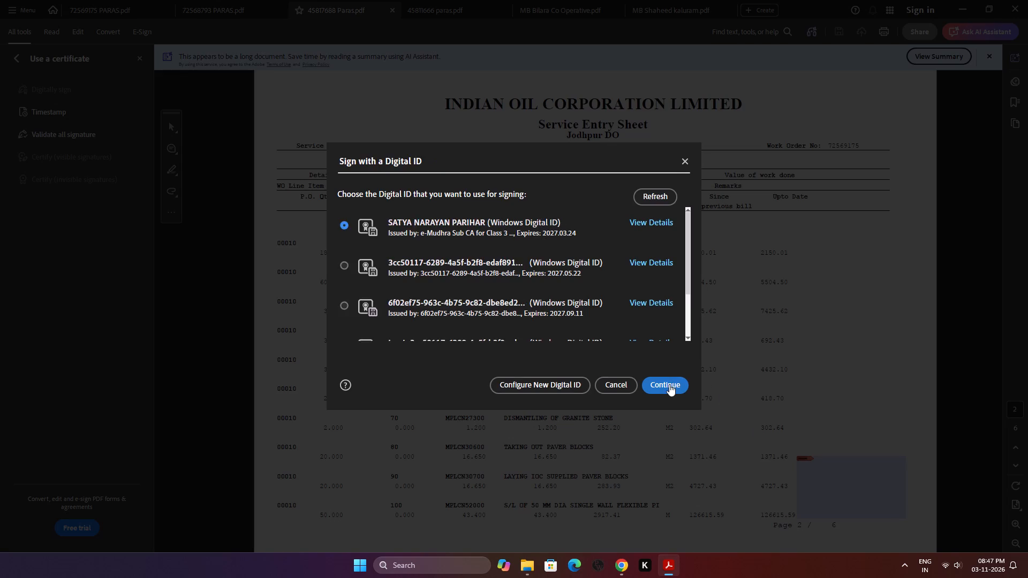
left_click(669, 384)
left_click(667, 376)
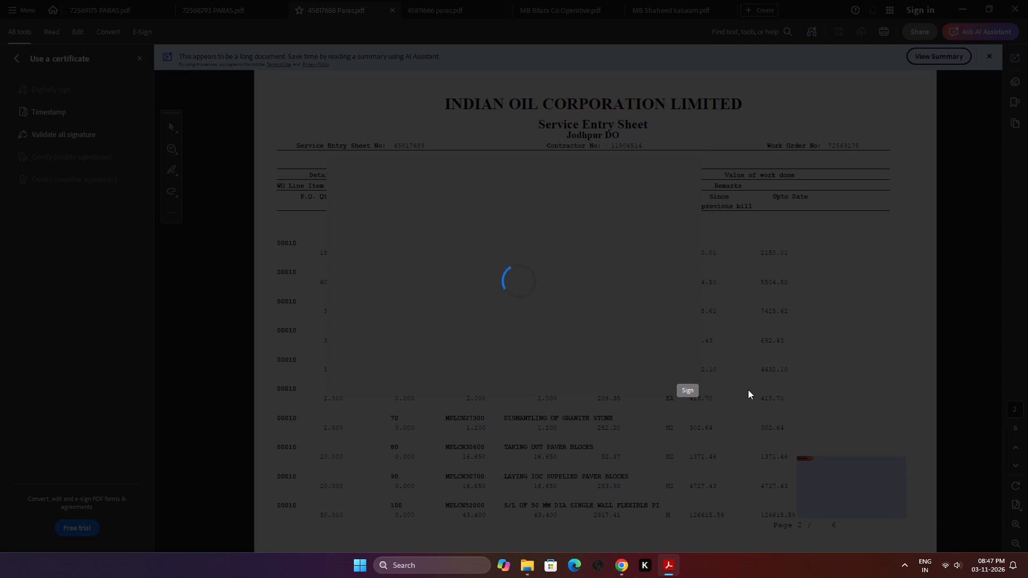
left_click(421, 261)
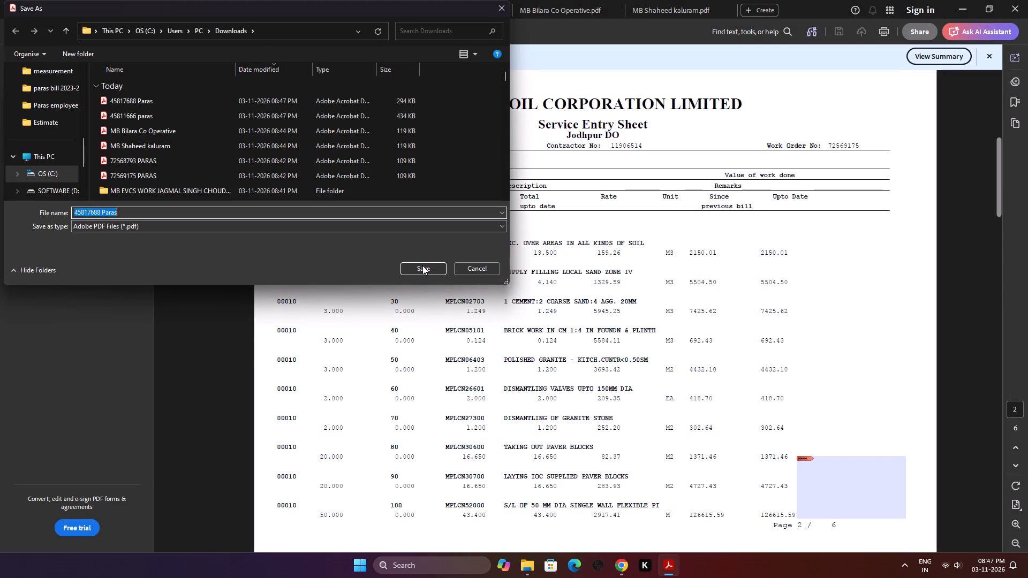
left_click(422, 265)
left_click(540, 280)
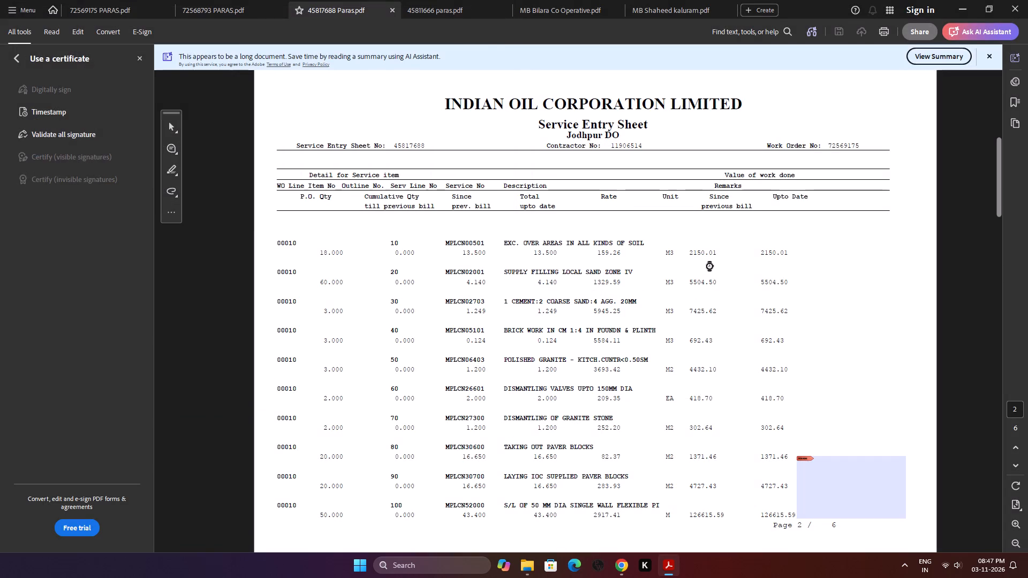
scroll(709, 266, "down", 1)
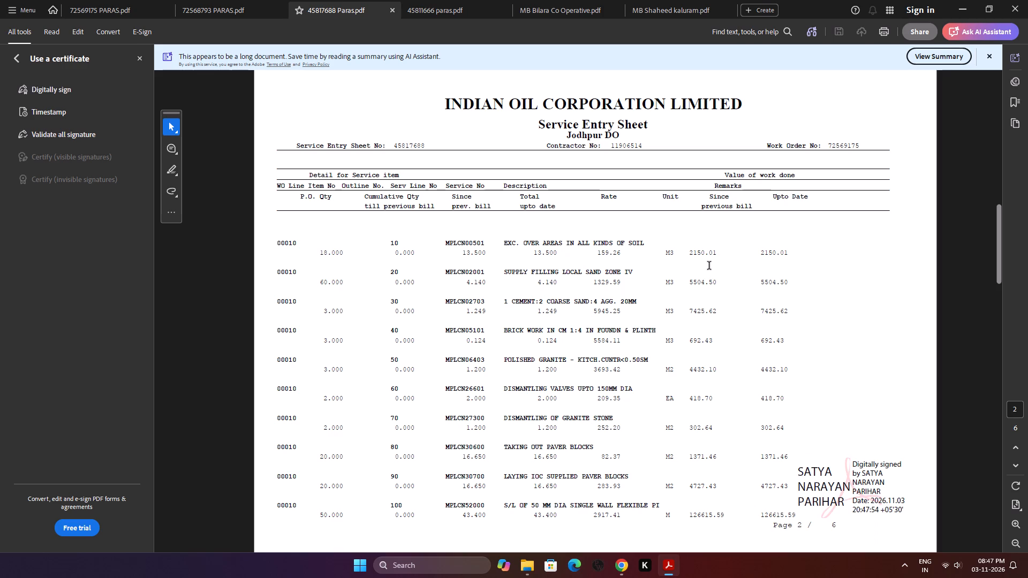
left_click(46, 95)
left_click_drag(807, 455, 821, 515)
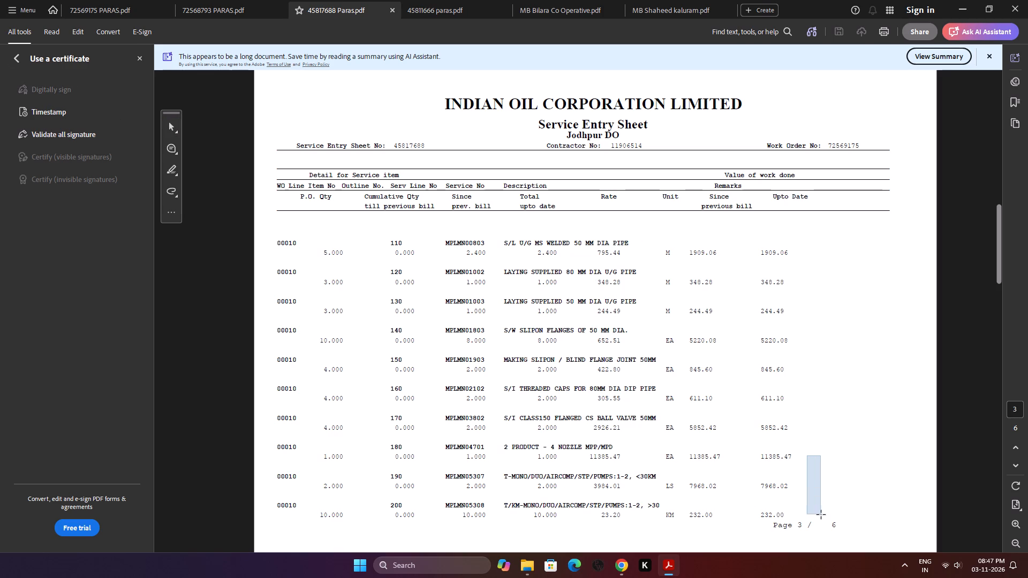
left_click_drag(821, 515, 922, 520)
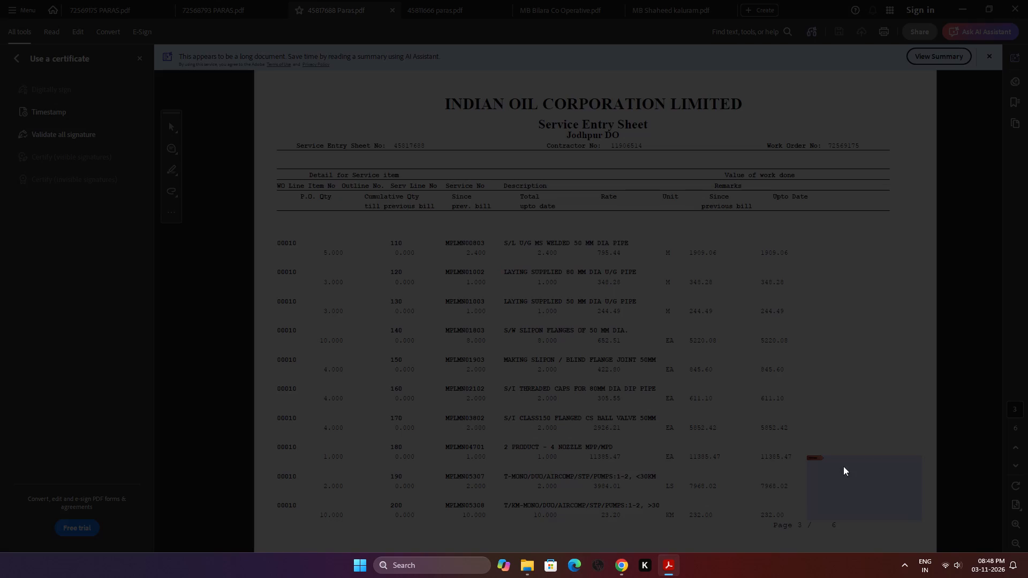
left_click(664, 381)
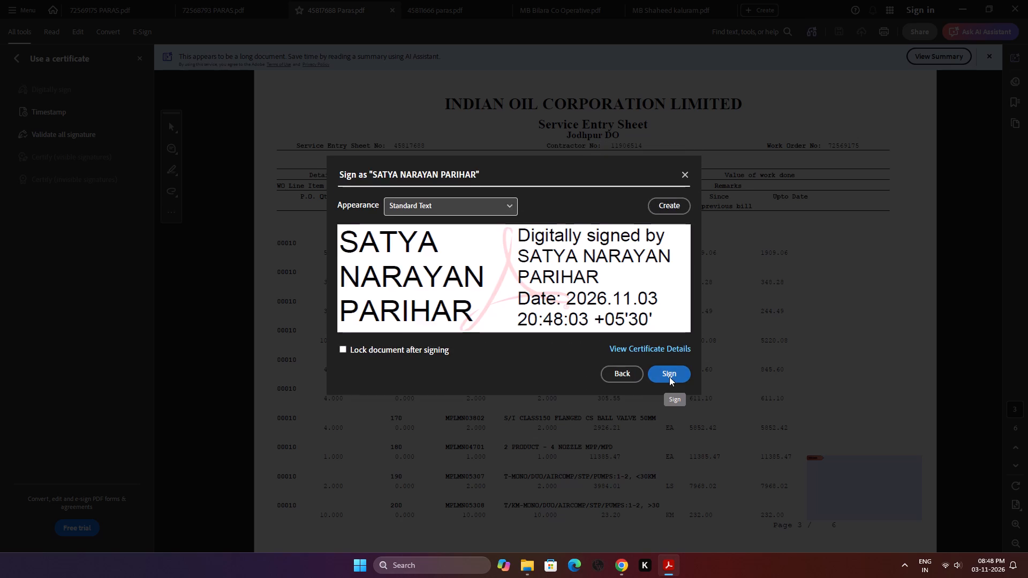
left_click(671, 376)
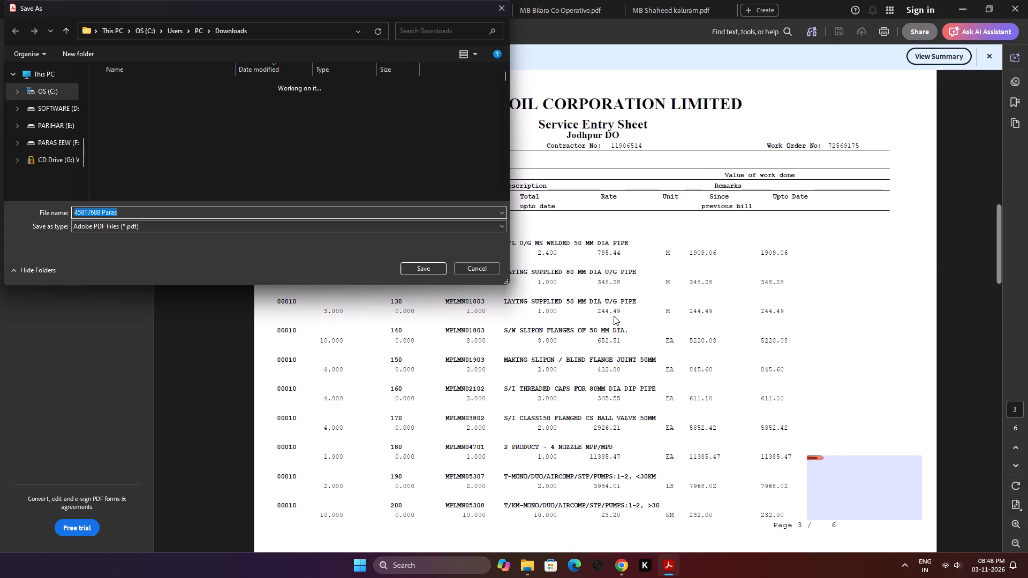
left_click(437, 269)
left_click(538, 286)
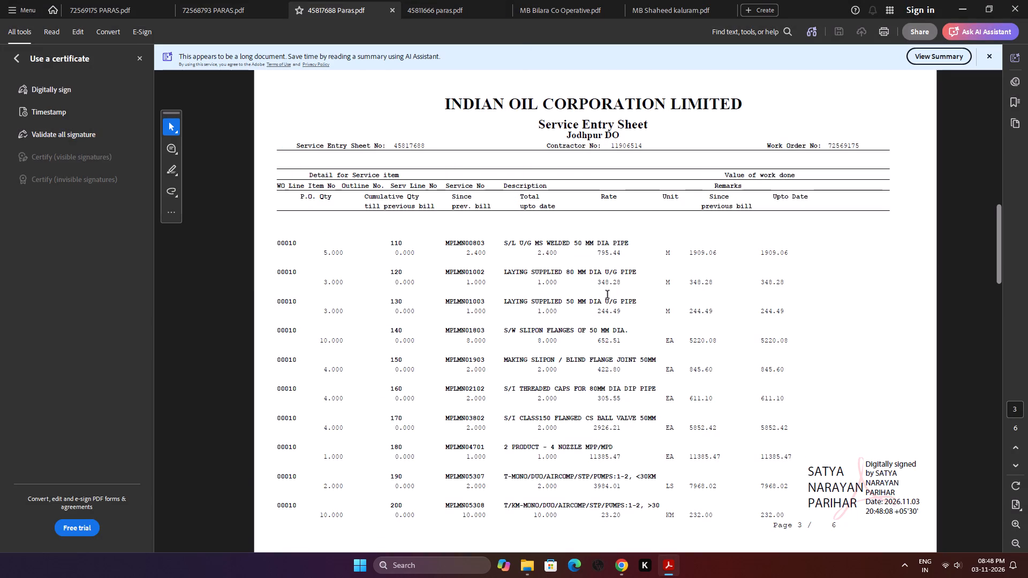
scroll(607, 296, "down", 1)
left_click(39, 85)
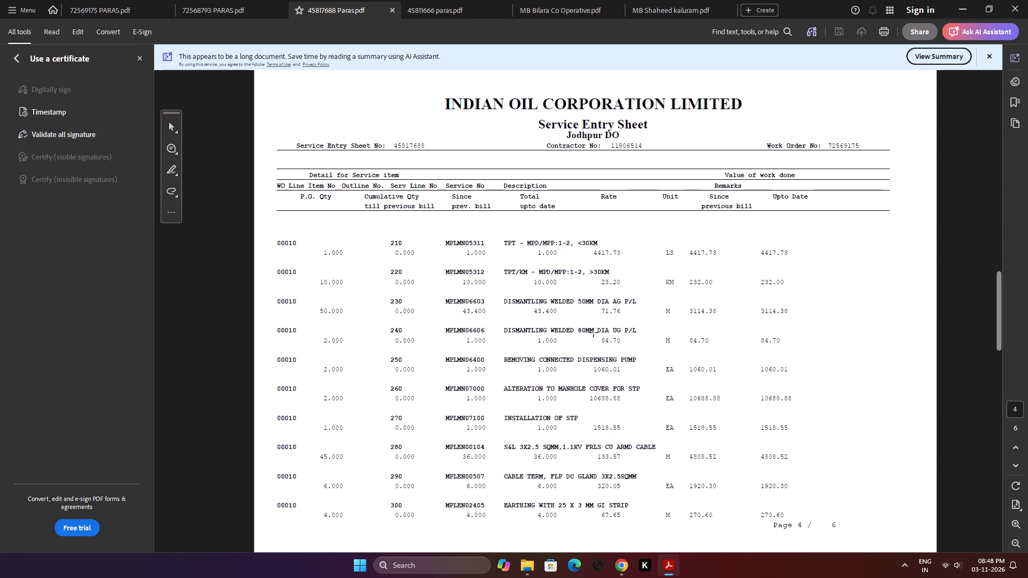
left_click_drag(795, 455, 904, 518)
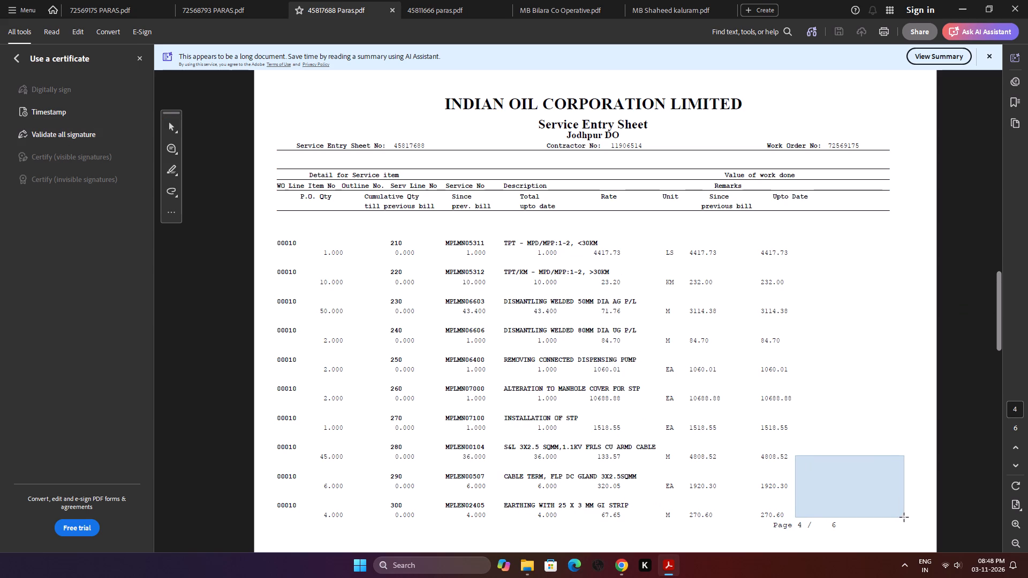
left_click_drag(904, 518, 914, 520)
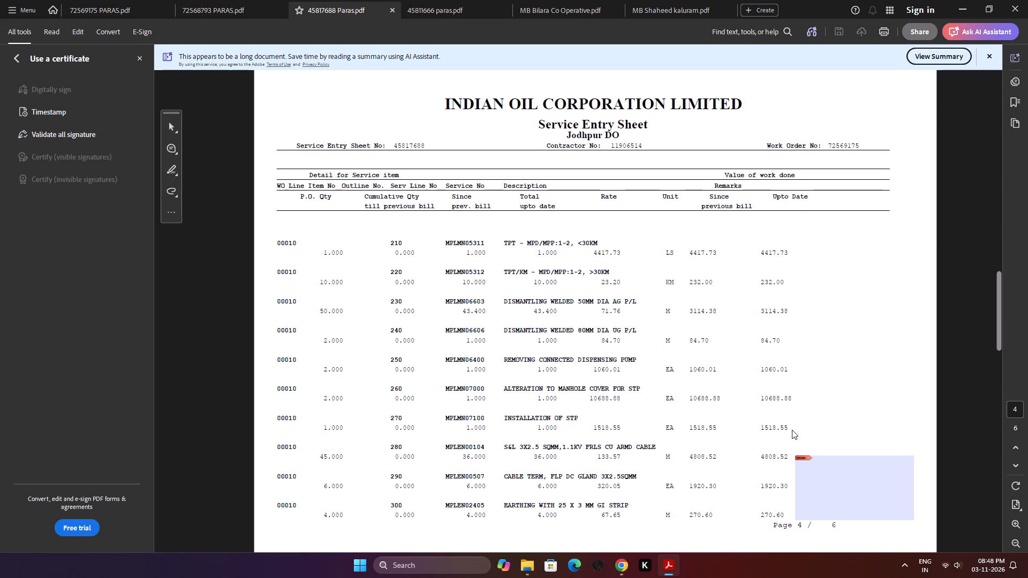
left_click(812, 407)
left_click(669, 384)
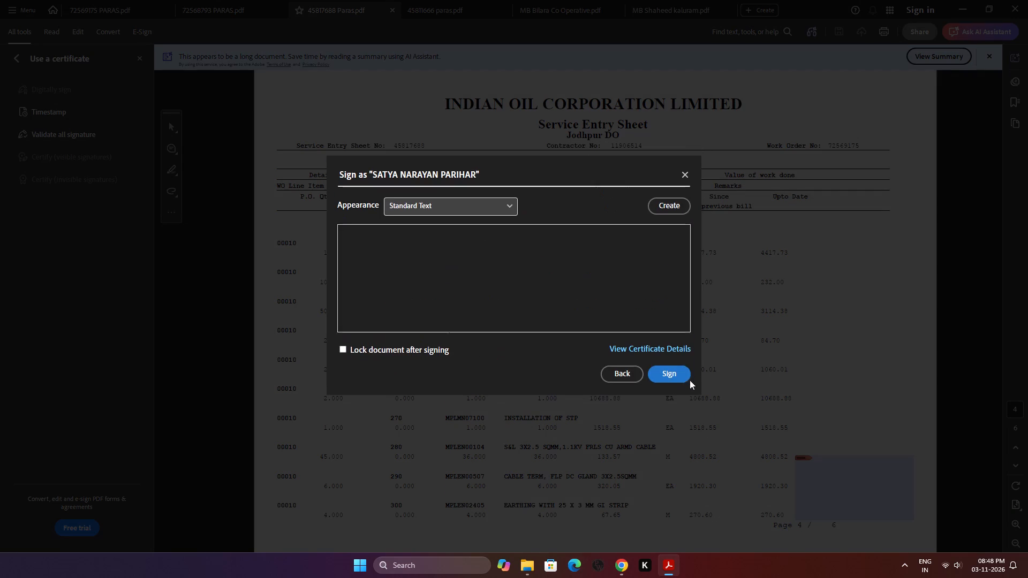
left_click(664, 371)
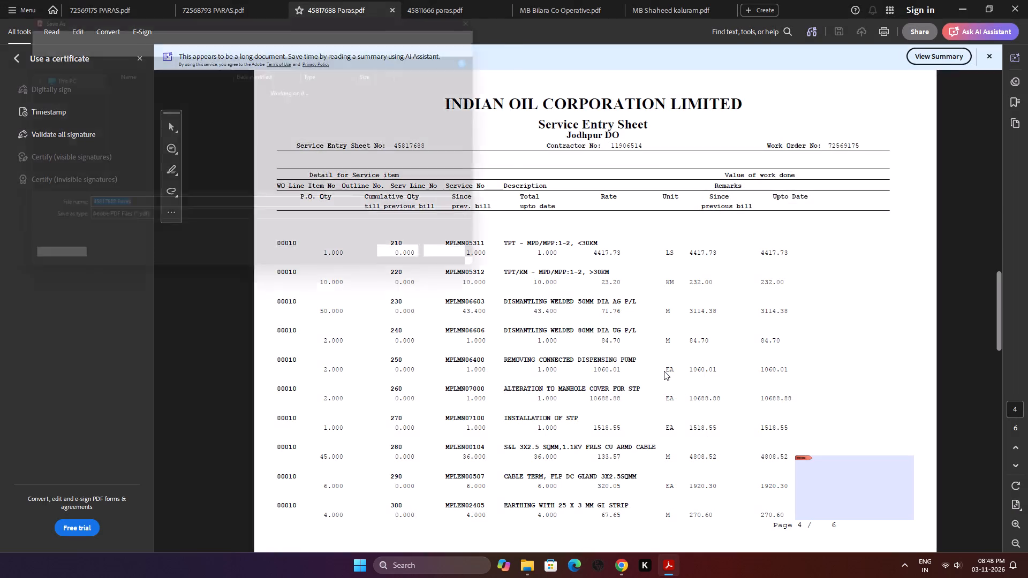
left_click(413, 263)
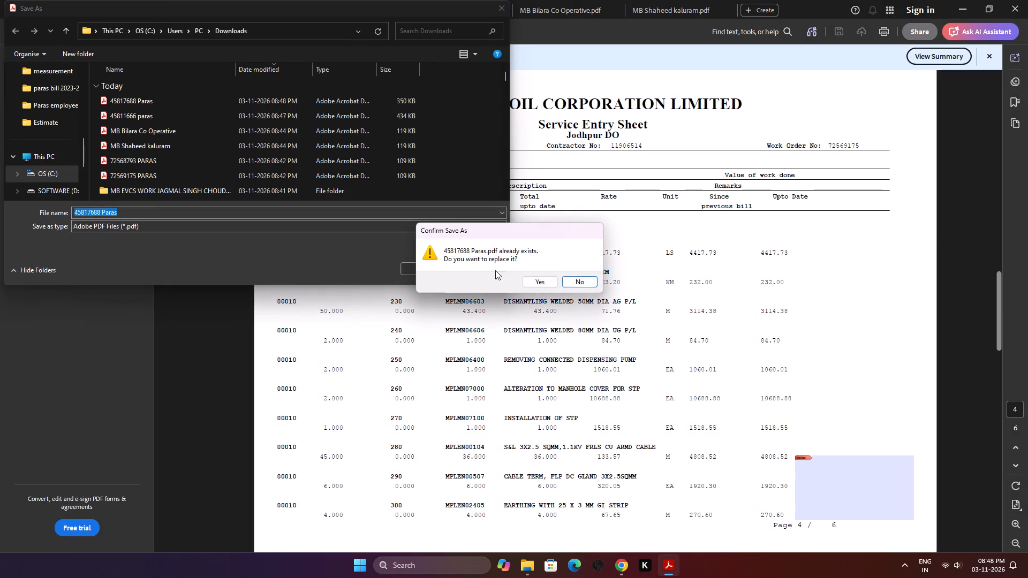
left_click(542, 284)
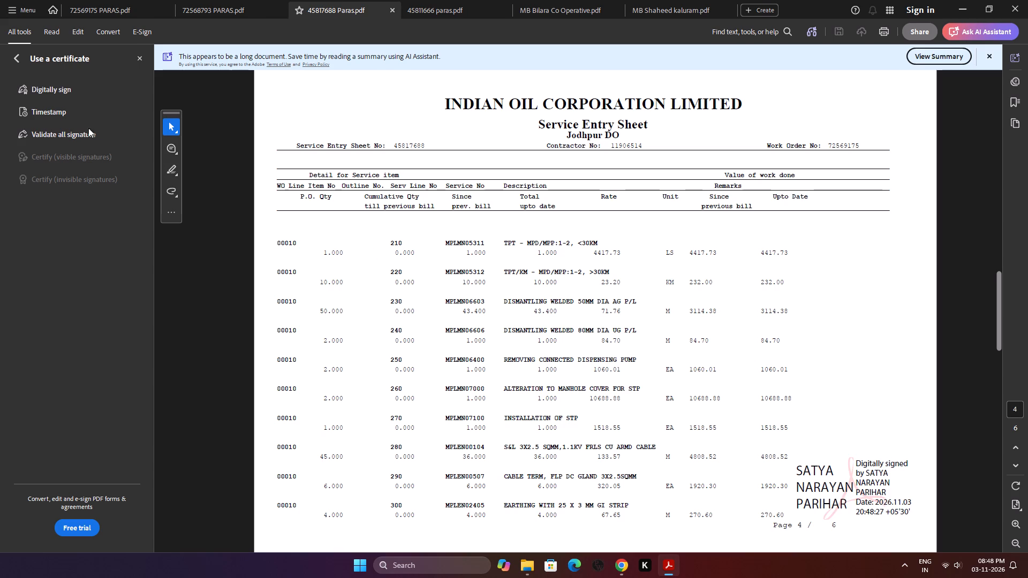
scroll(805, 279, "down", 1)
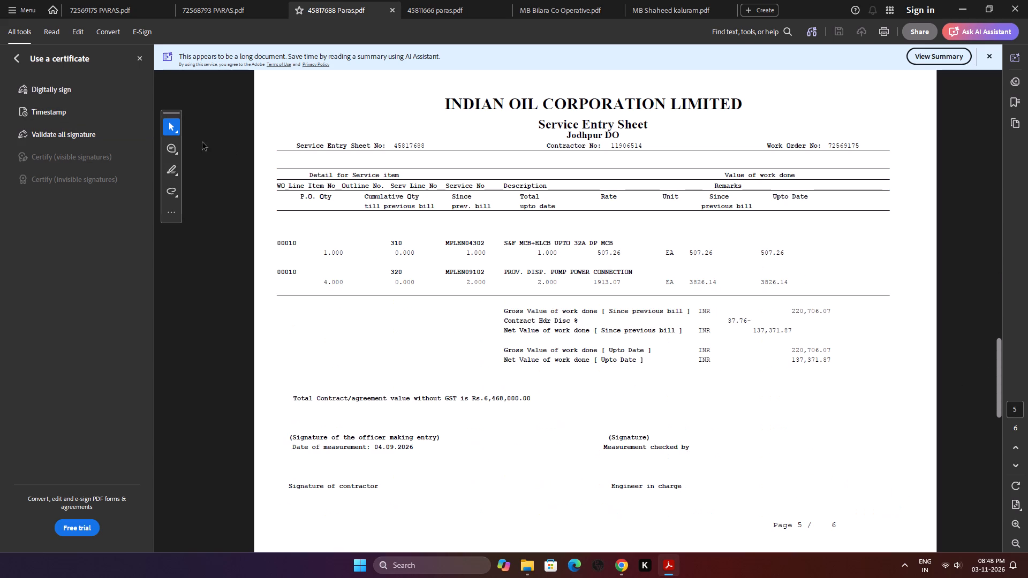
left_click(63, 89)
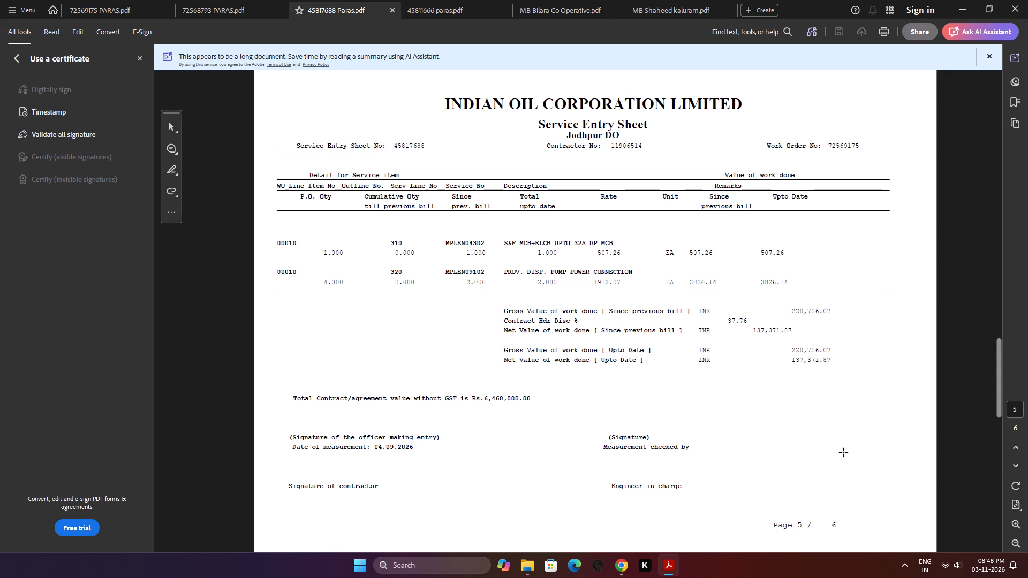
left_click_drag(771, 461, 779, 504)
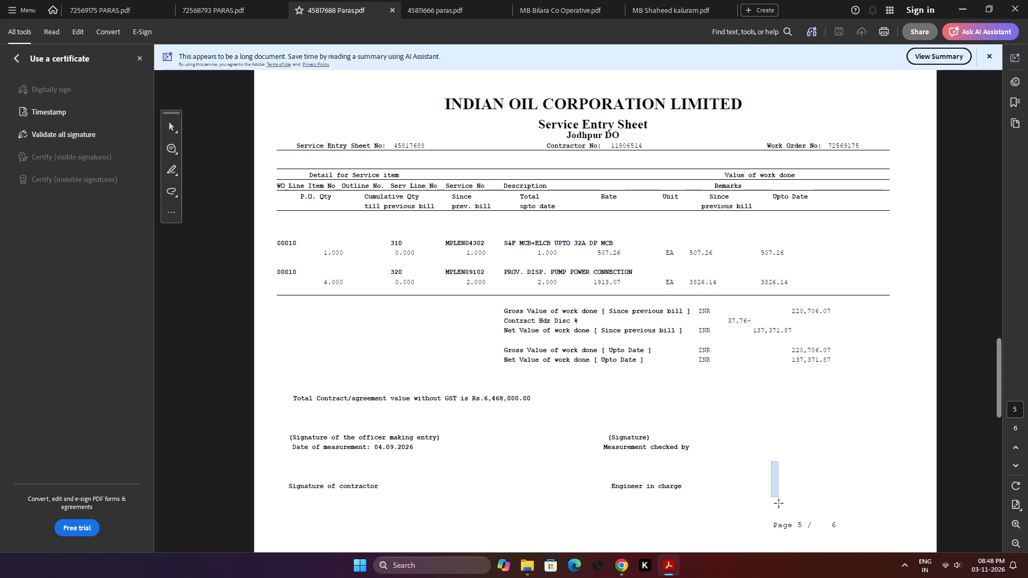
left_click_drag(779, 504, 892, 520)
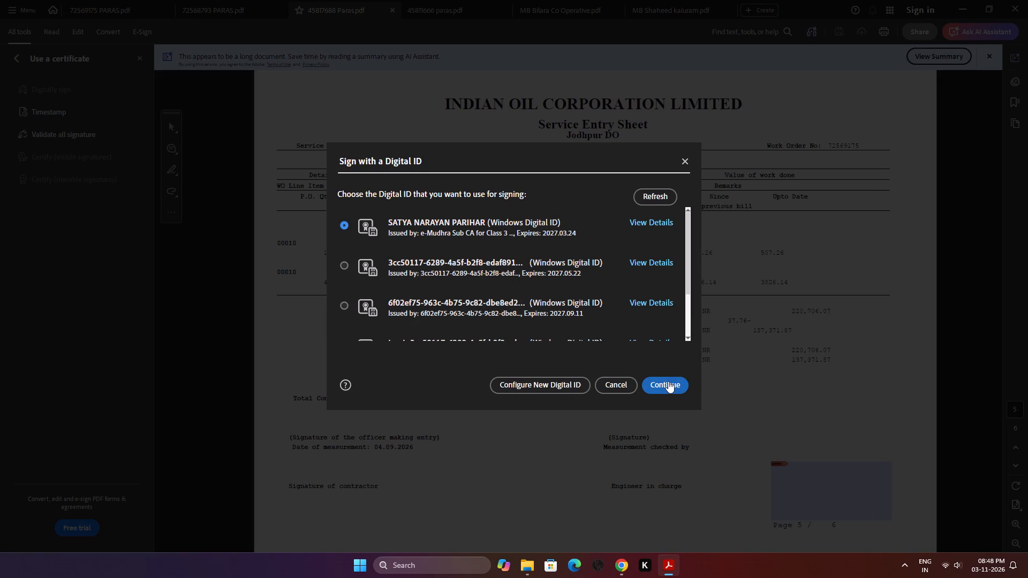
left_click(668, 381)
left_click(671, 373)
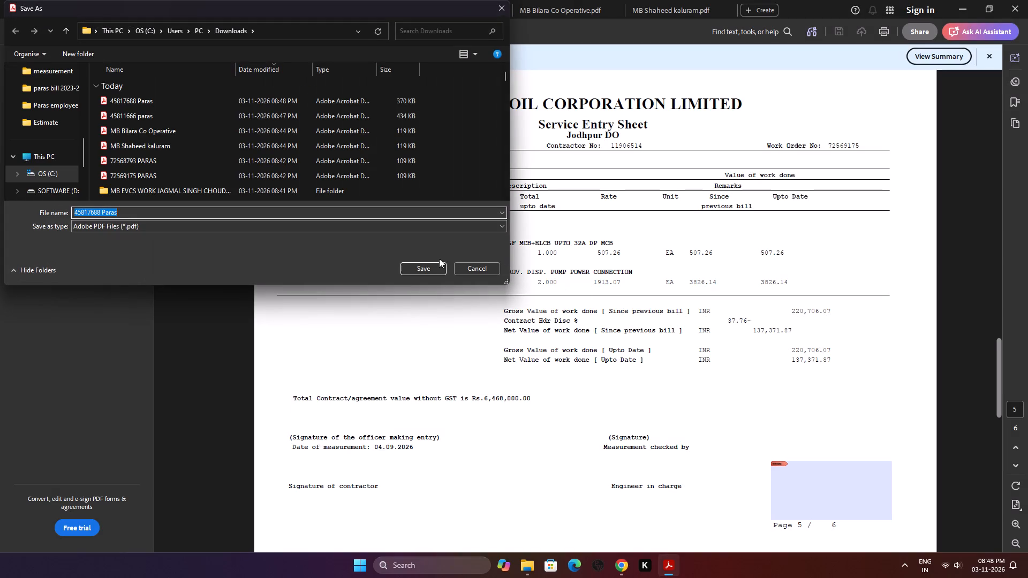
left_click(425, 258)
left_click(429, 269)
left_click(545, 281)
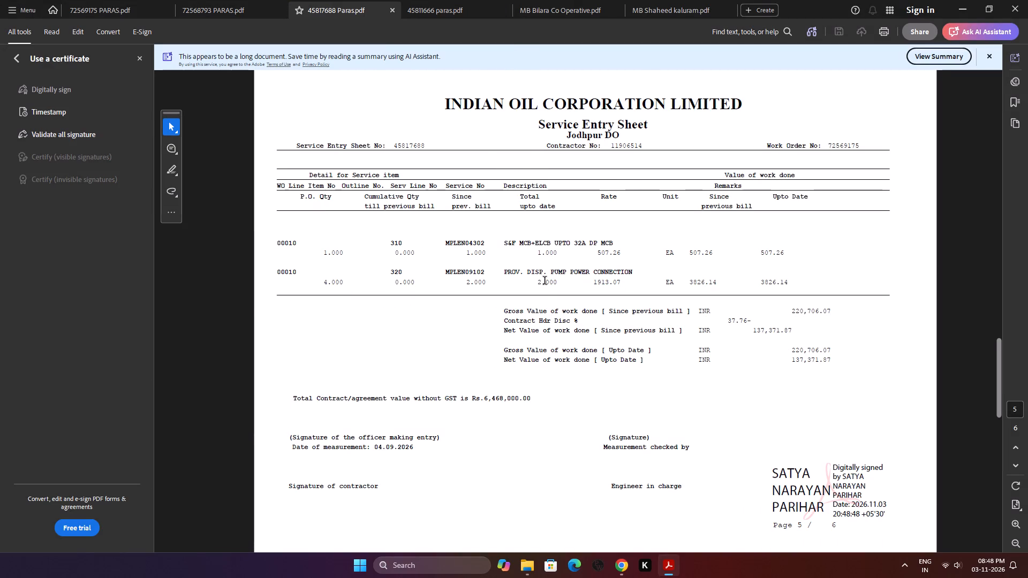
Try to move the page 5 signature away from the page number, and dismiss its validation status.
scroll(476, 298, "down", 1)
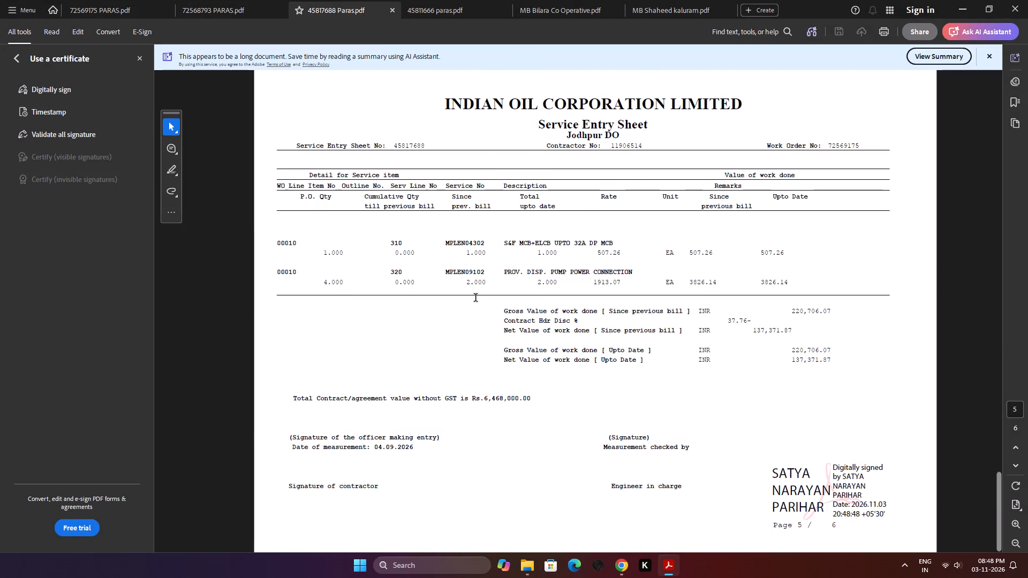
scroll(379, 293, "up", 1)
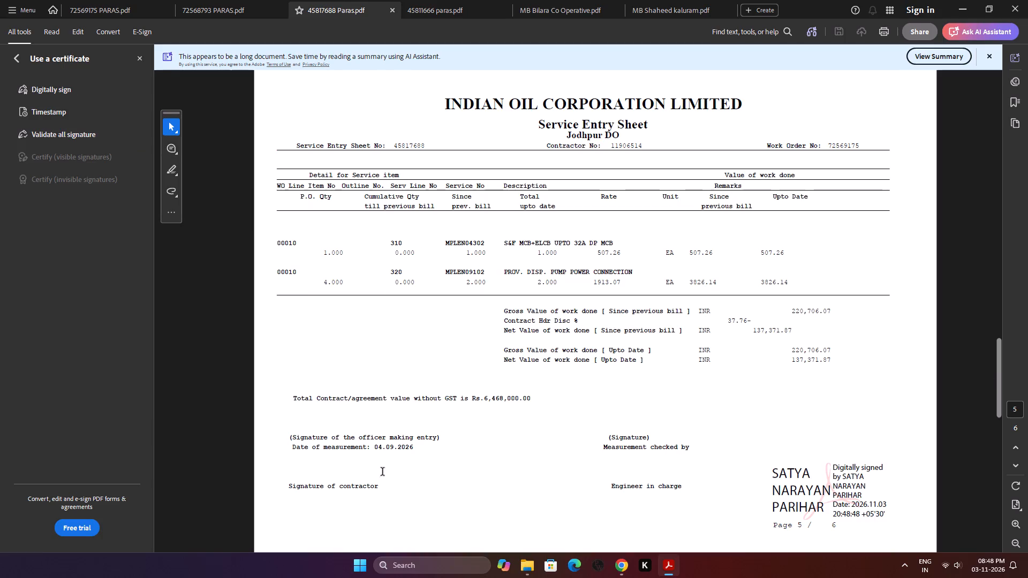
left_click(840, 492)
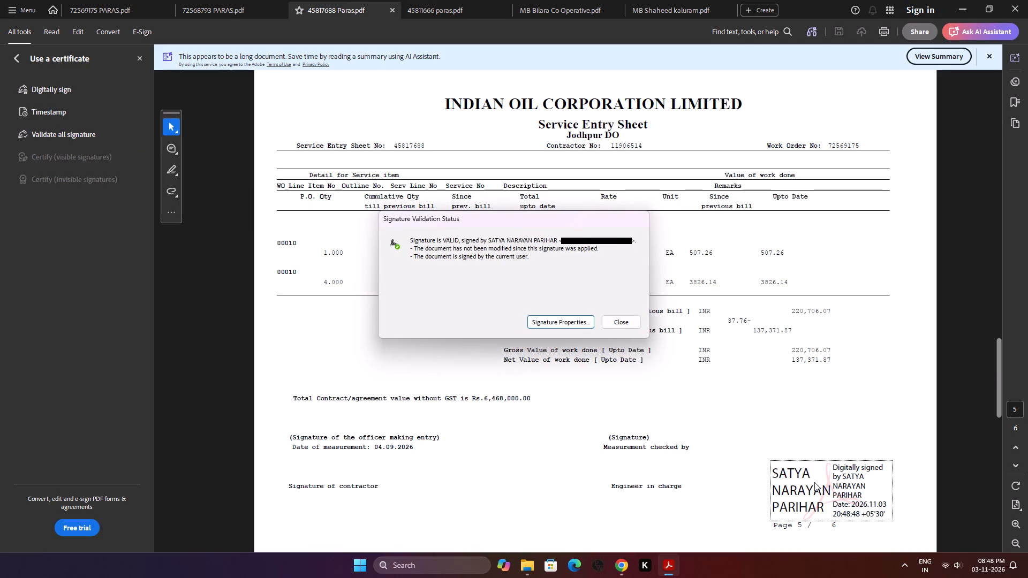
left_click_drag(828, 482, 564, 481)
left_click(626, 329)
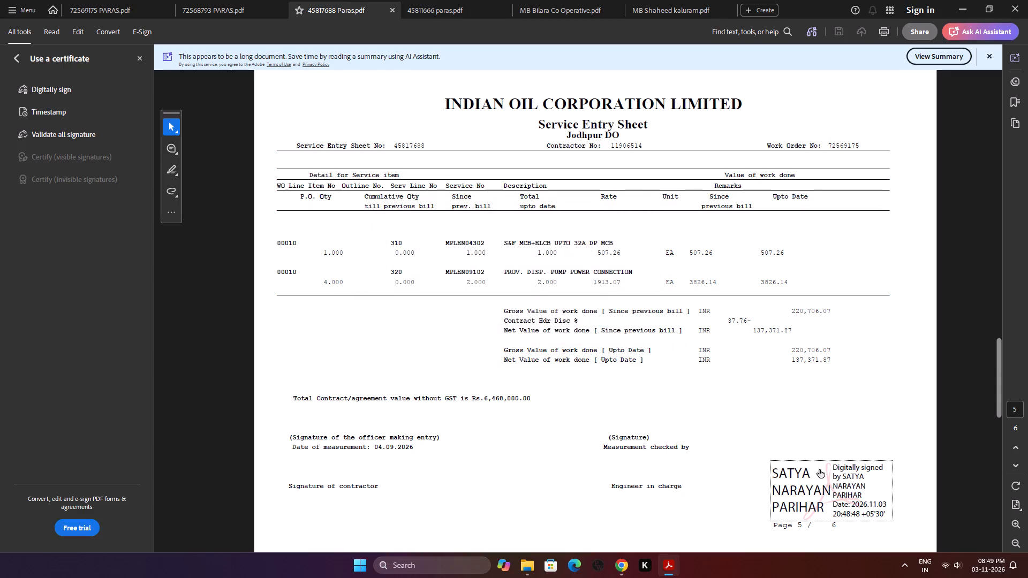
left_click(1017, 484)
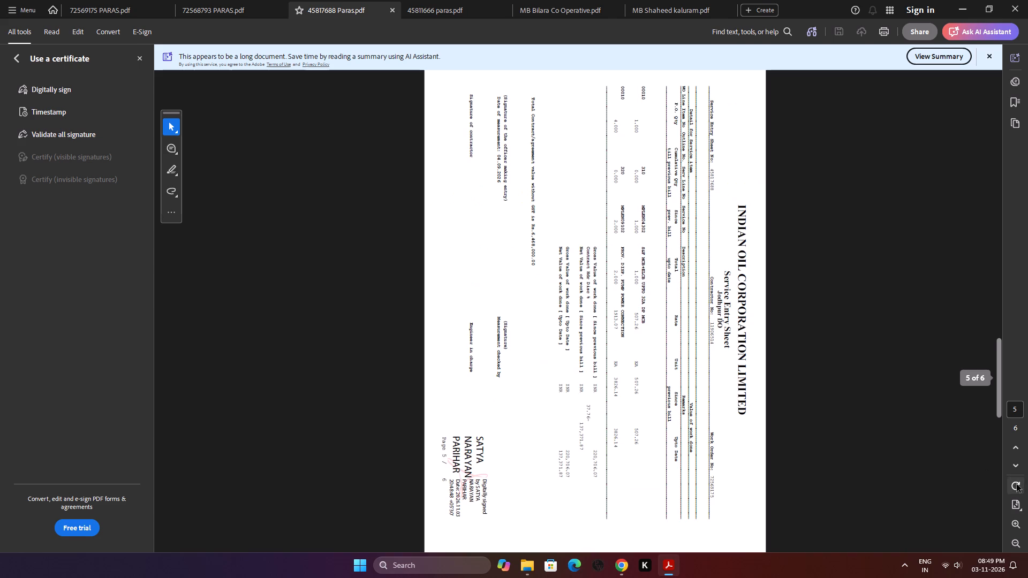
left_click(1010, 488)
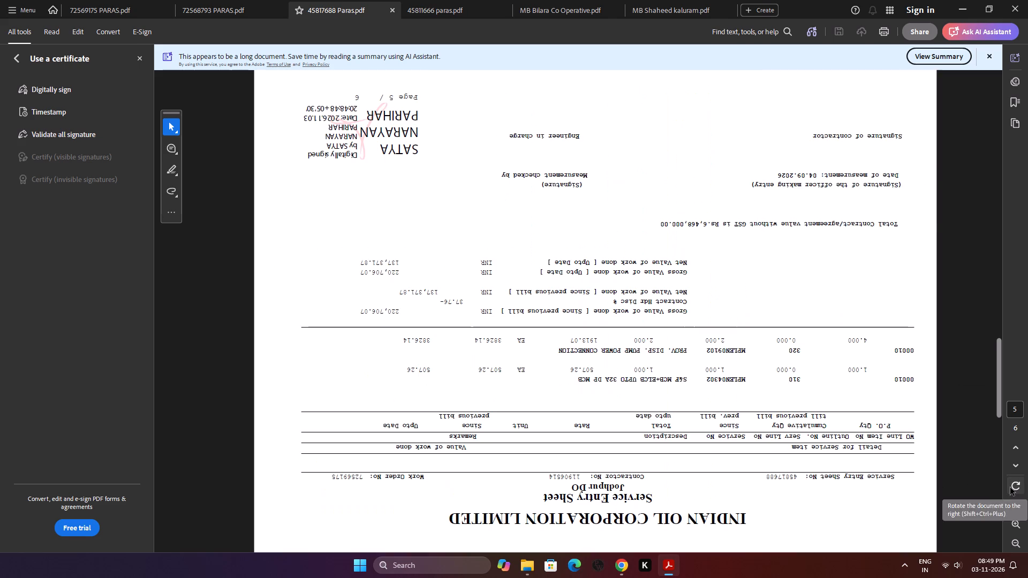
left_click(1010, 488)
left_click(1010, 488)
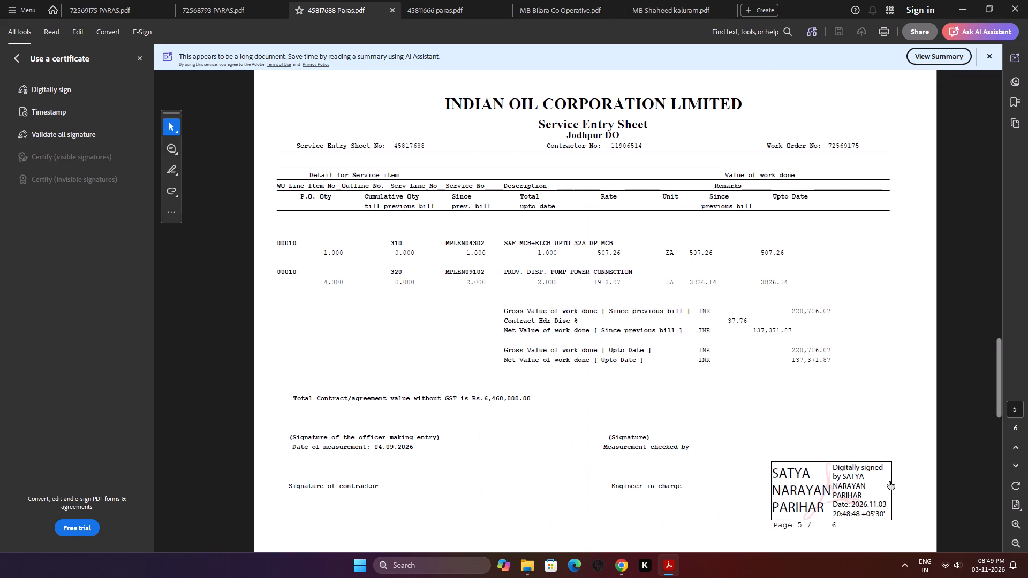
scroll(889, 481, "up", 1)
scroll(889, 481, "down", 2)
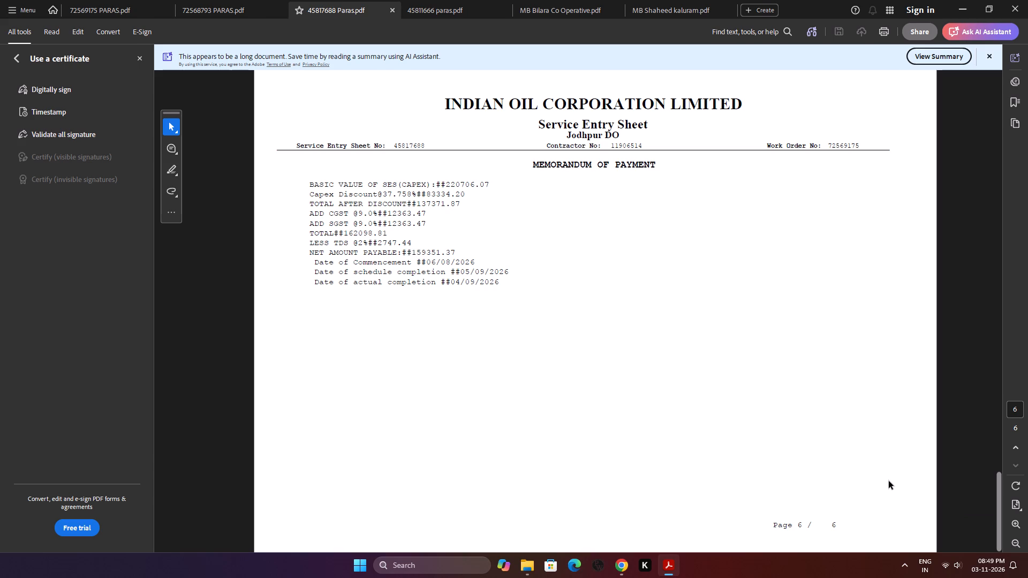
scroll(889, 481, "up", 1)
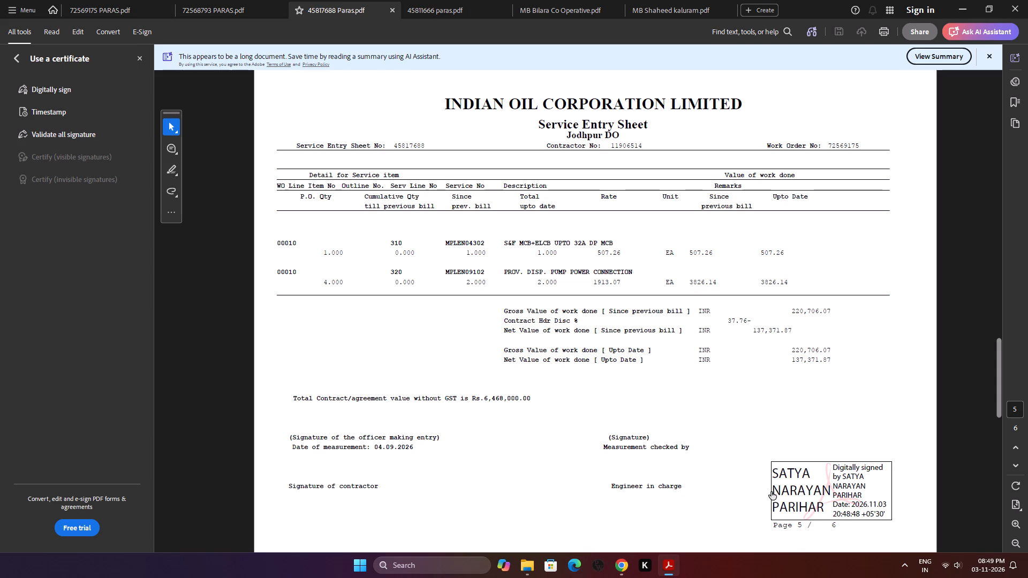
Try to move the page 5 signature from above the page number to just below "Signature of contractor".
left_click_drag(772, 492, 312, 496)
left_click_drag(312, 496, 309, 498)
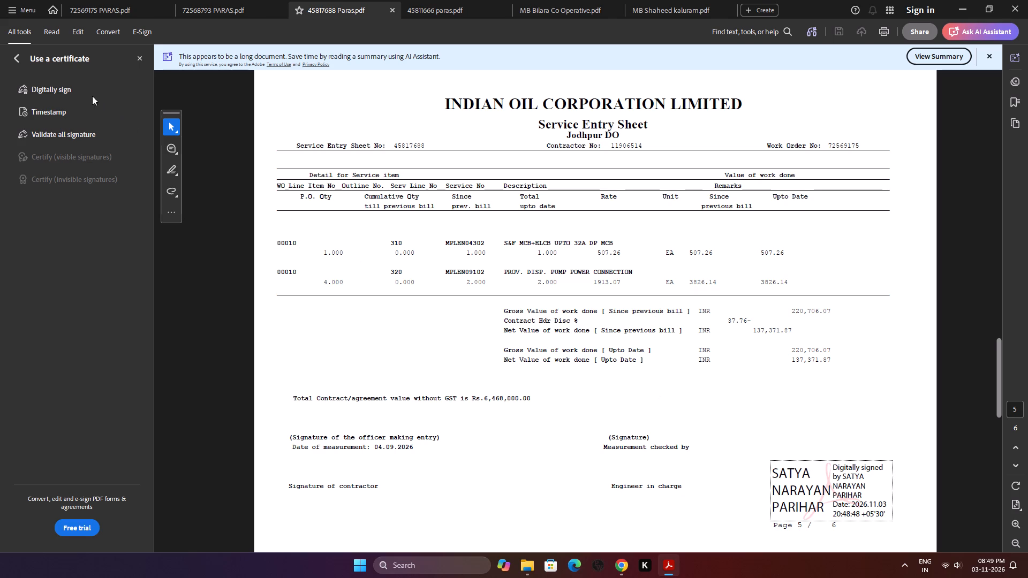
left_click(71, 89)
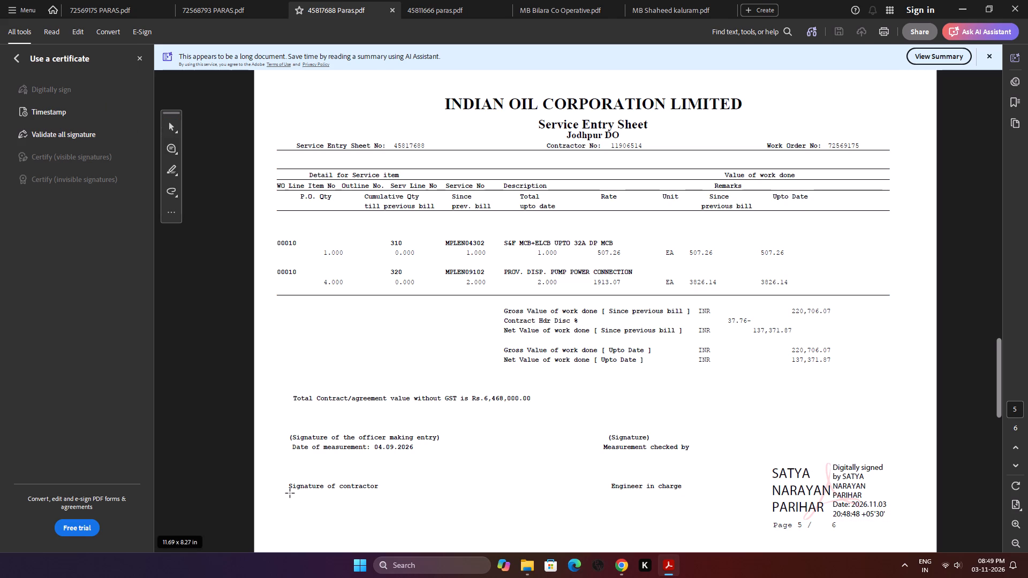
left_click_drag(290, 493, 396, 546)
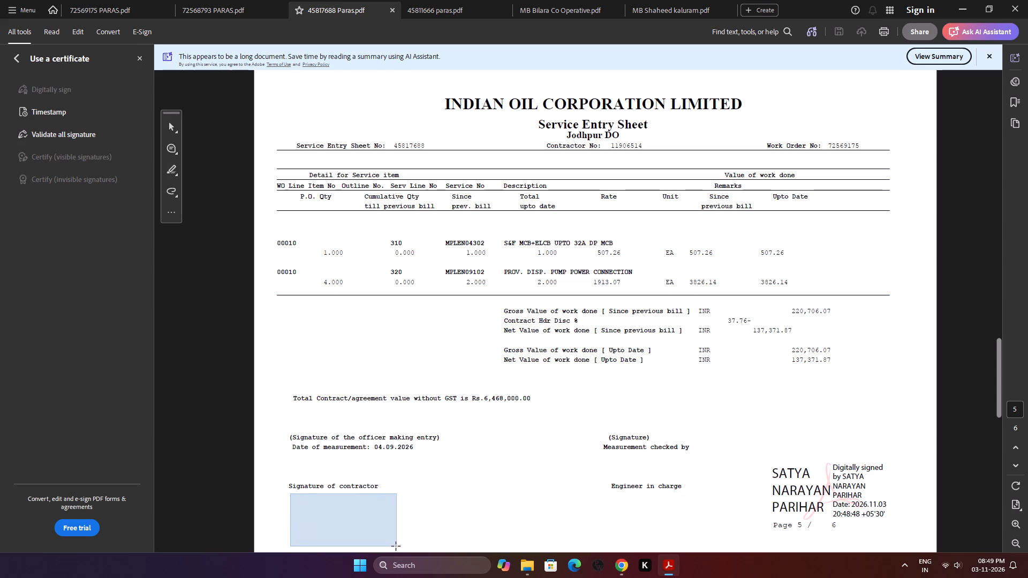
left_click_drag(396, 546, 395, 545)
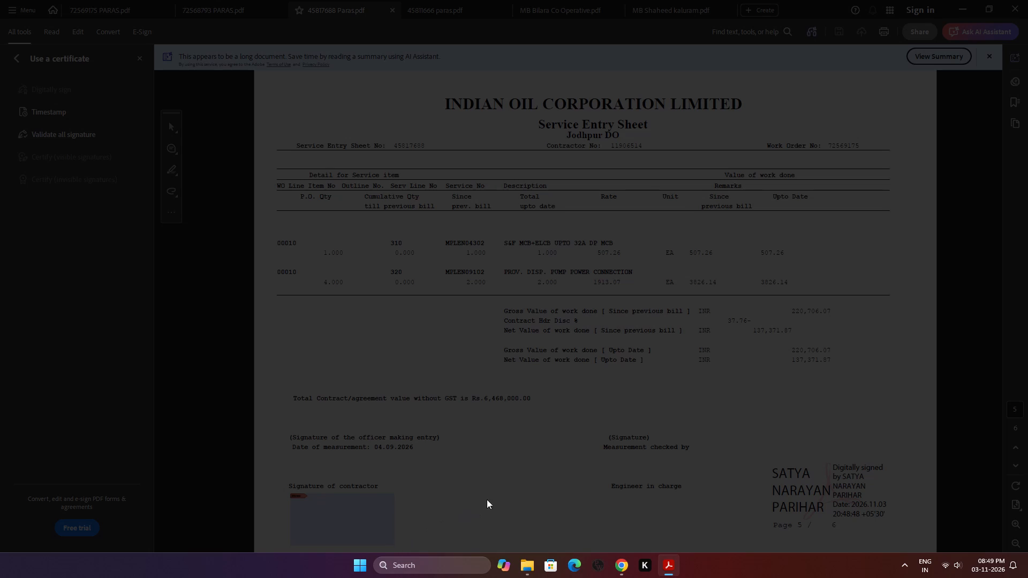
left_click(661, 387)
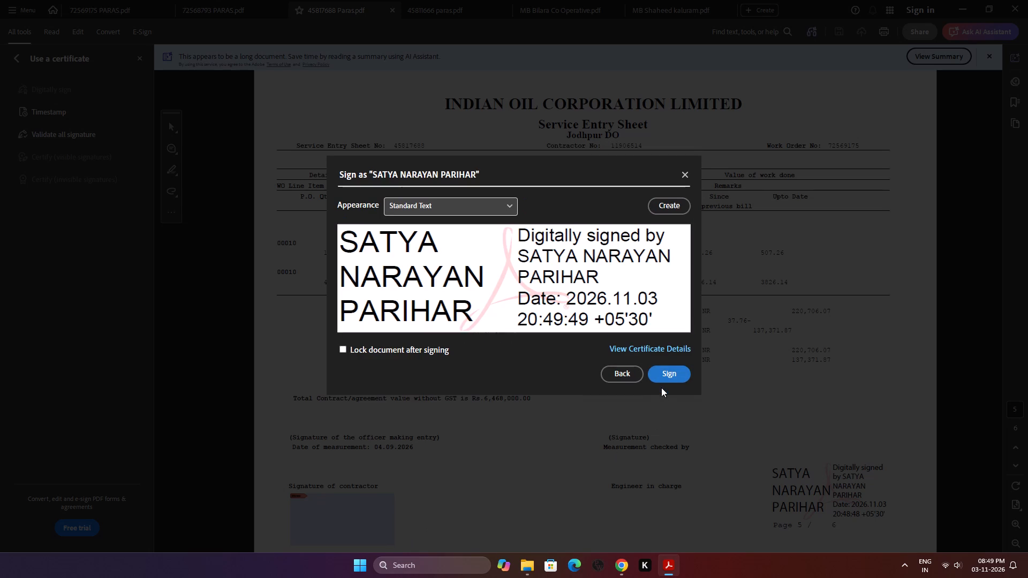
left_click(668, 376)
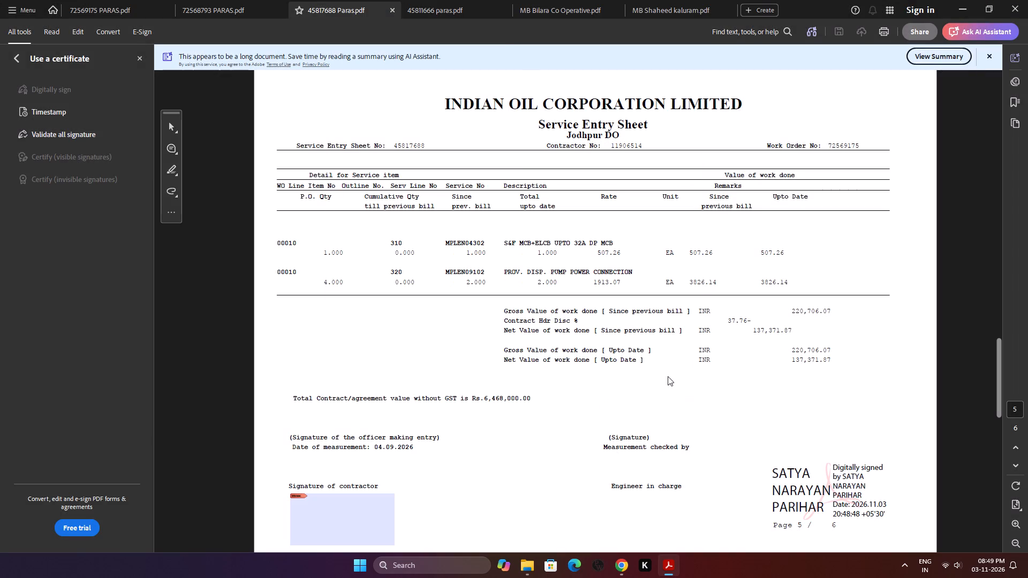
left_click(427, 269)
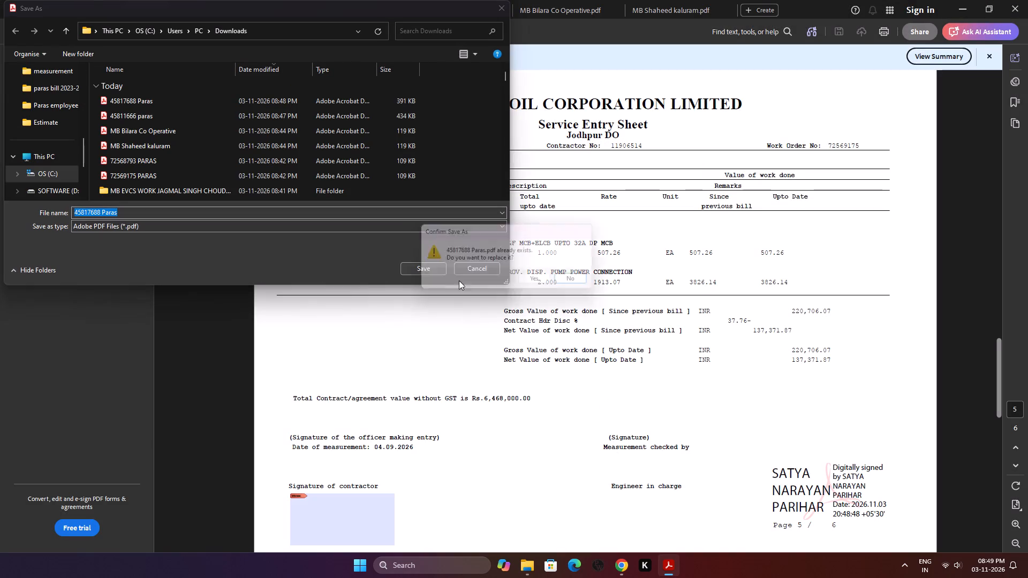
left_click(542, 280)
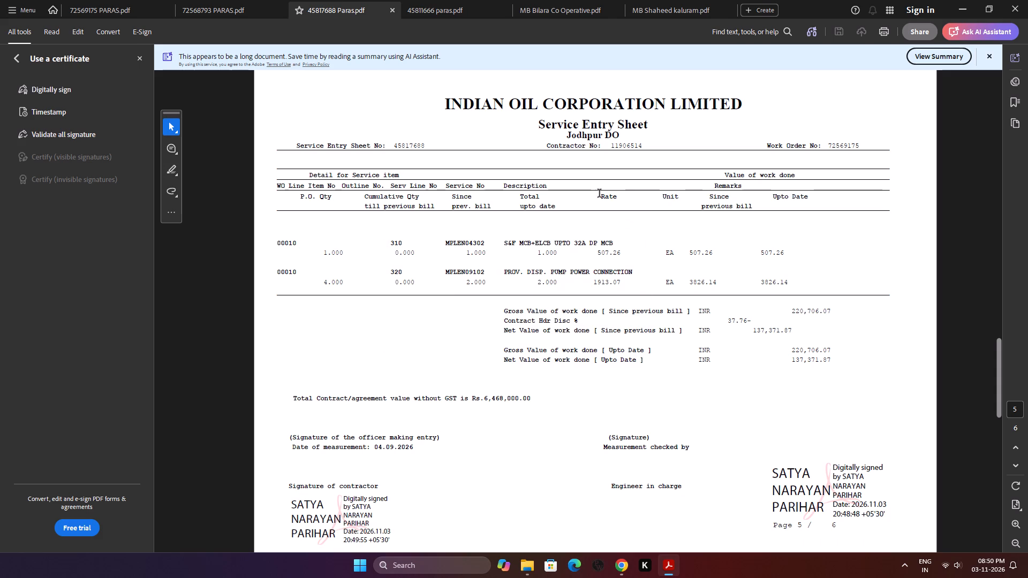
scroll(600, 194, "down", 1)
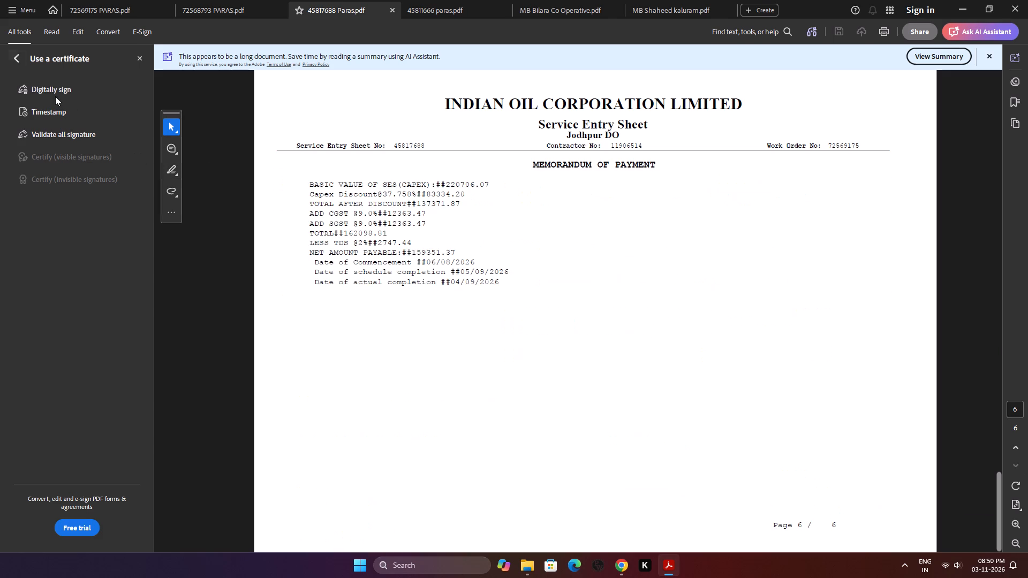
left_click(246, 0)
left_click(238, 12)
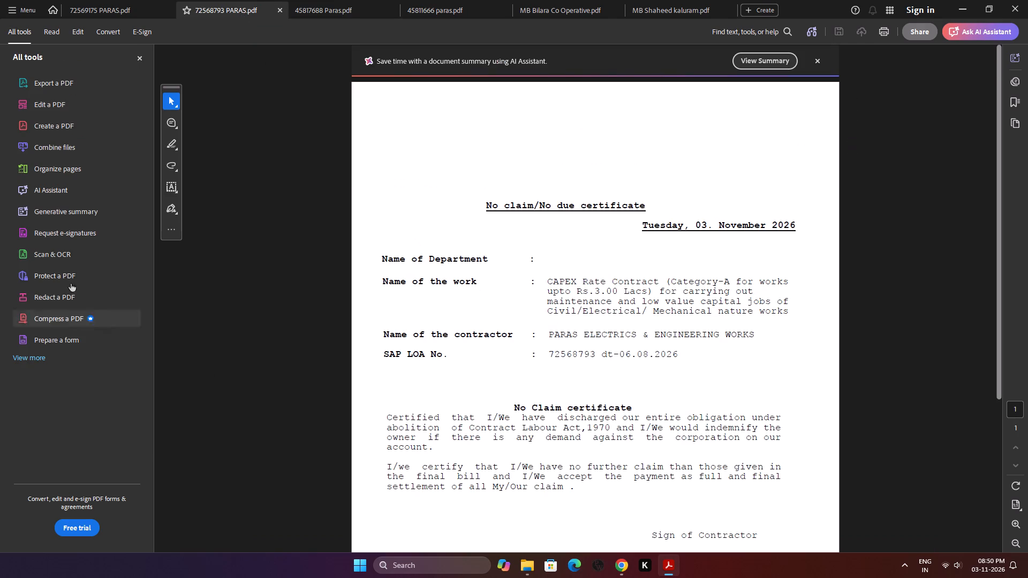
left_click(39, 364)
left_click(40, 360)
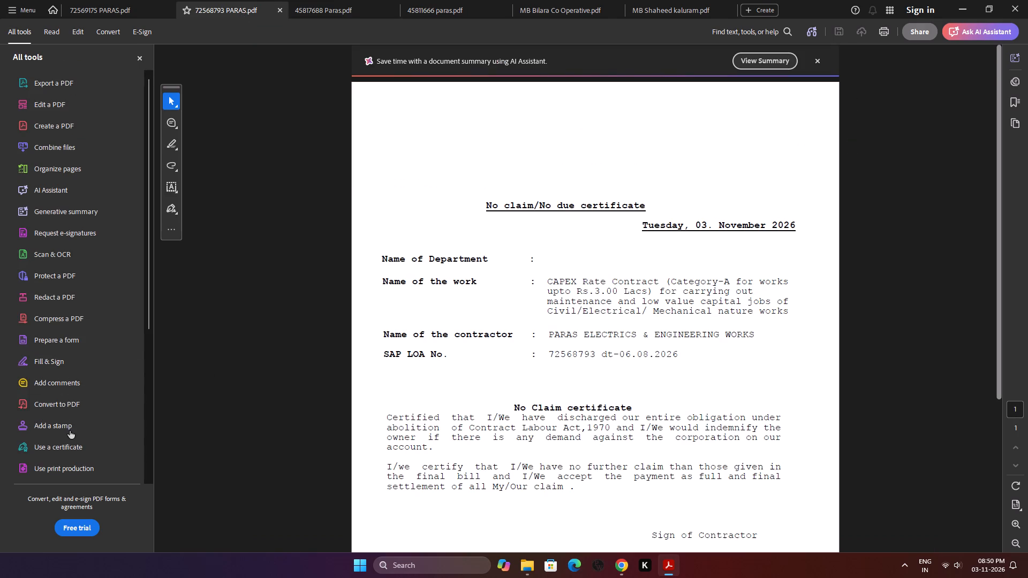
left_click(69, 448)
left_click(48, 97)
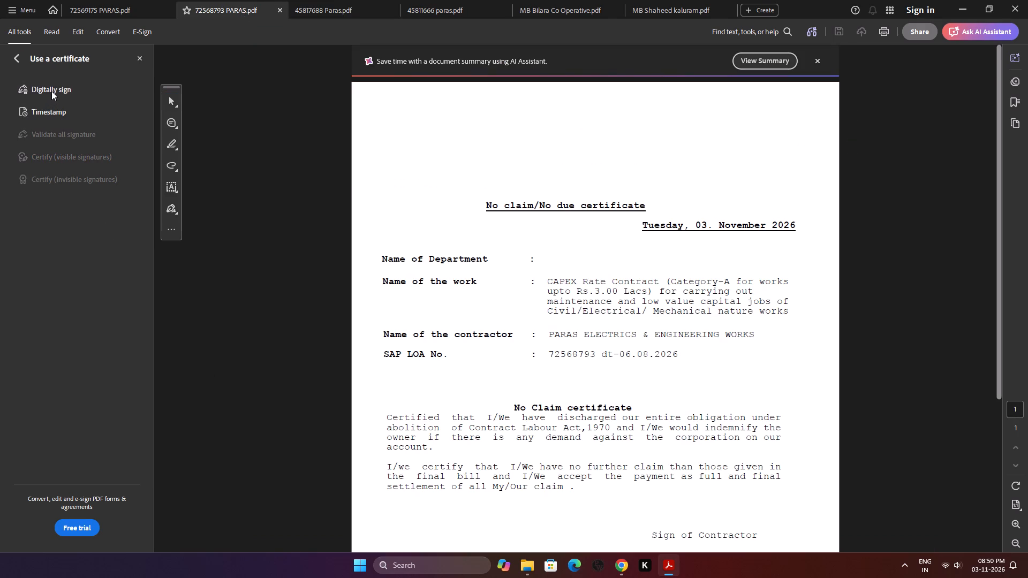
left_click(52, 90)
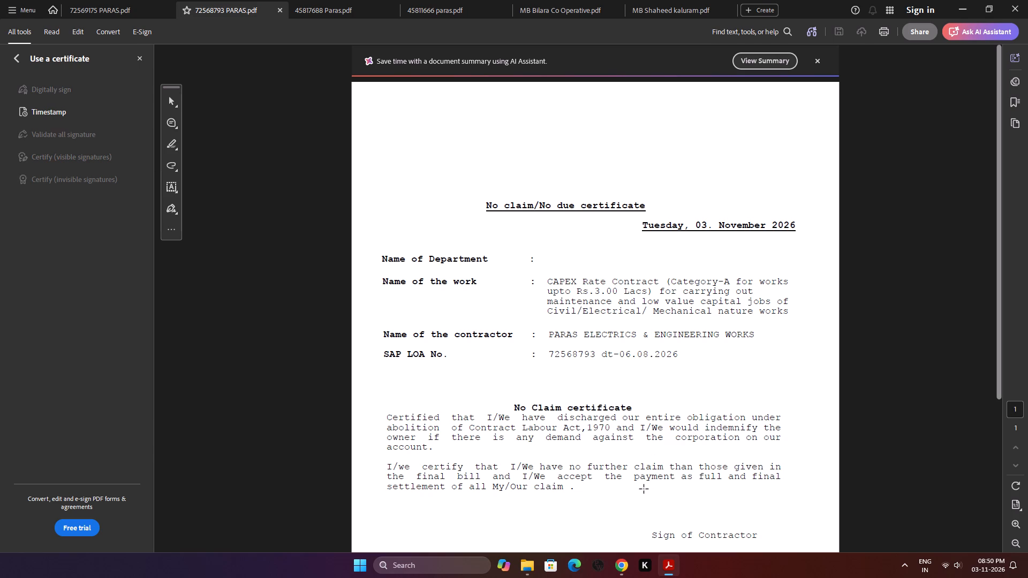
left_click_drag(648, 483, 769, 530)
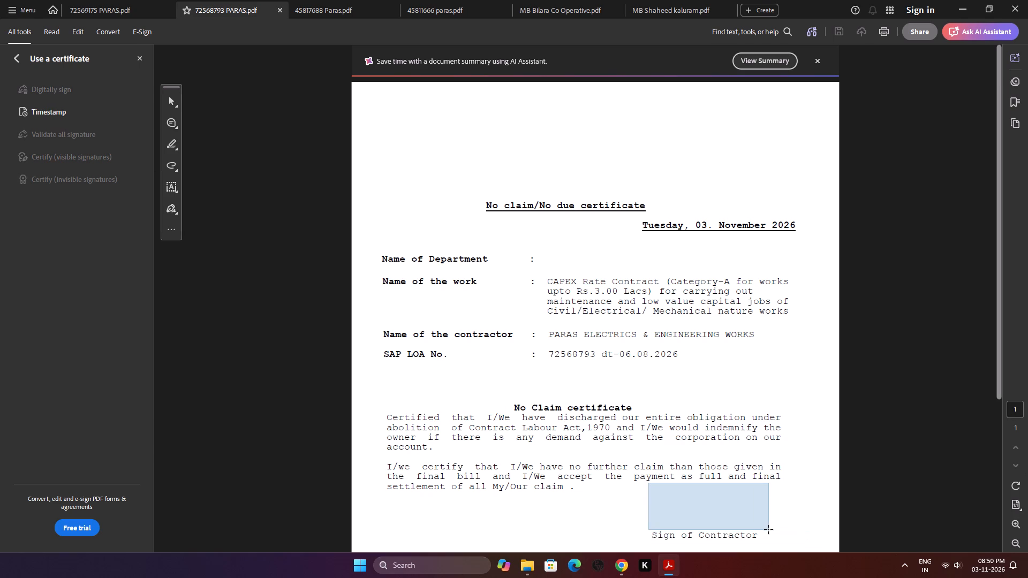
left_click_drag(769, 530, 762, 530)
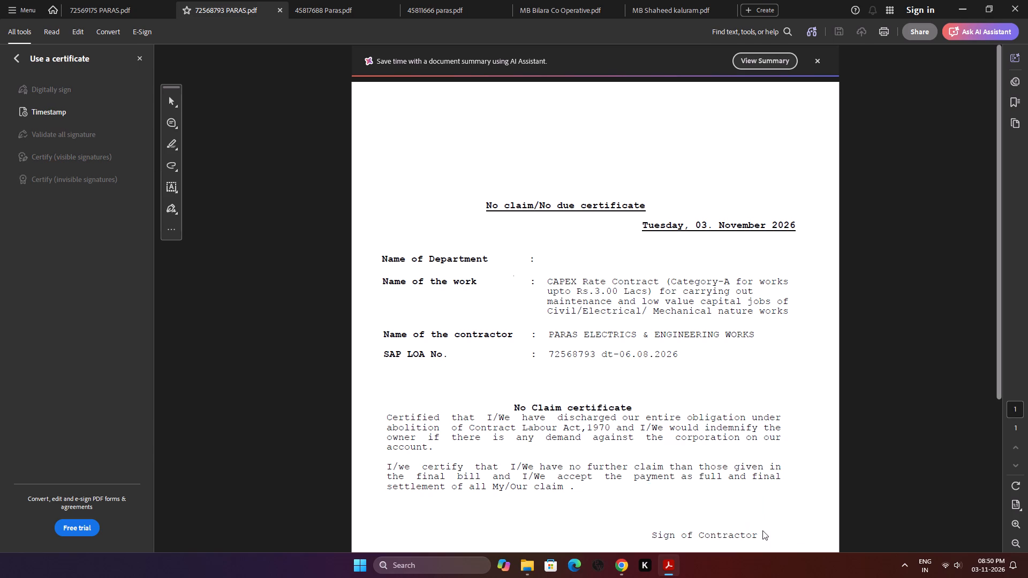
left_click(660, 377)
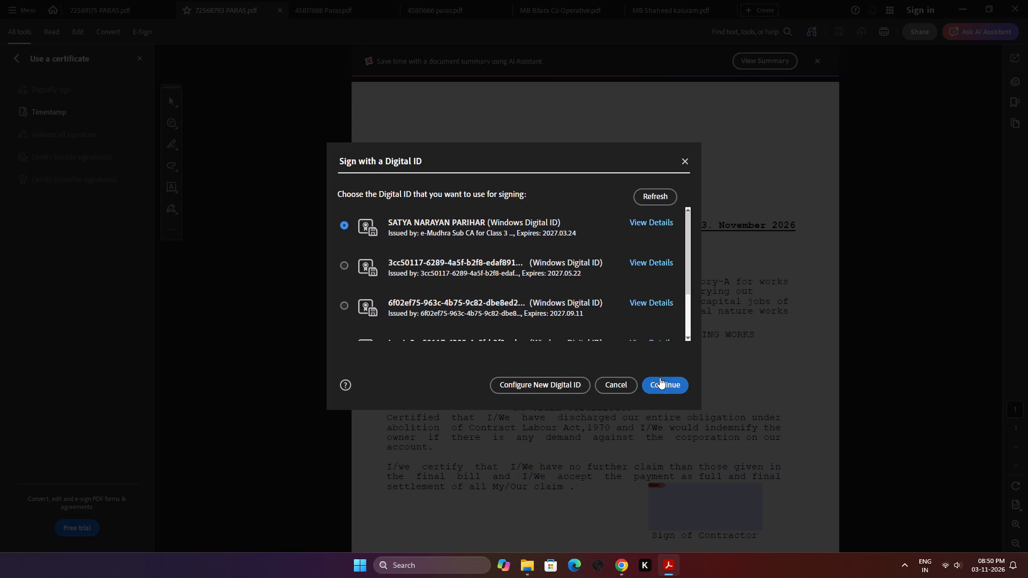
left_click(668, 377)
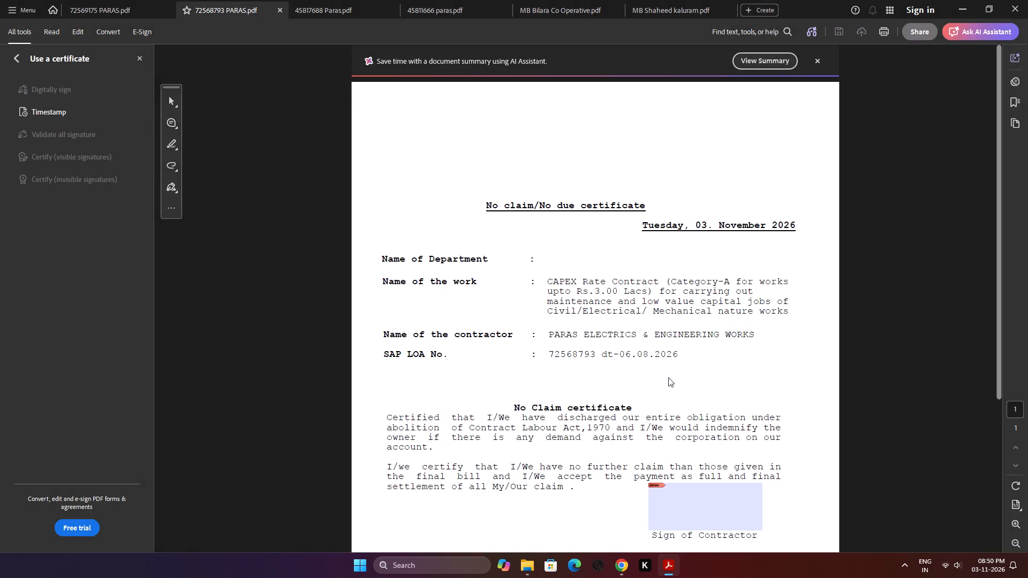
left_click(431, 267)
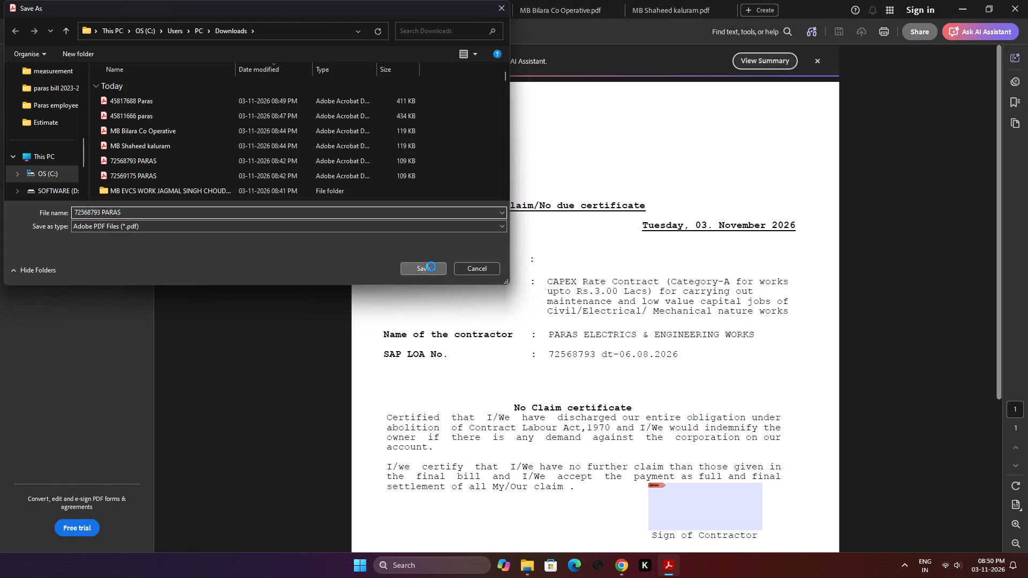
left_click(544, 284)
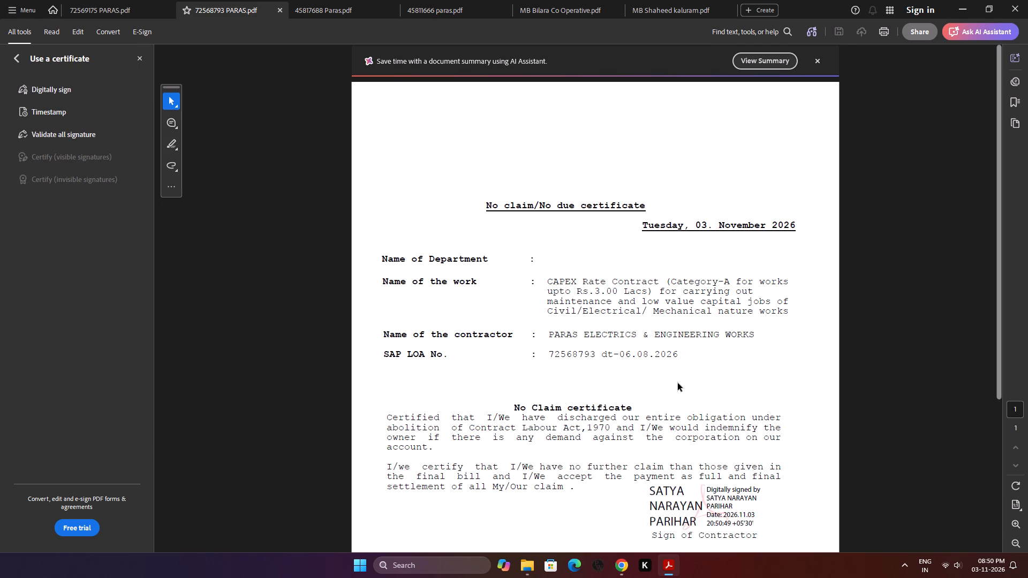
left_click(126, 0)
scroll(513, 315, "down", 5)
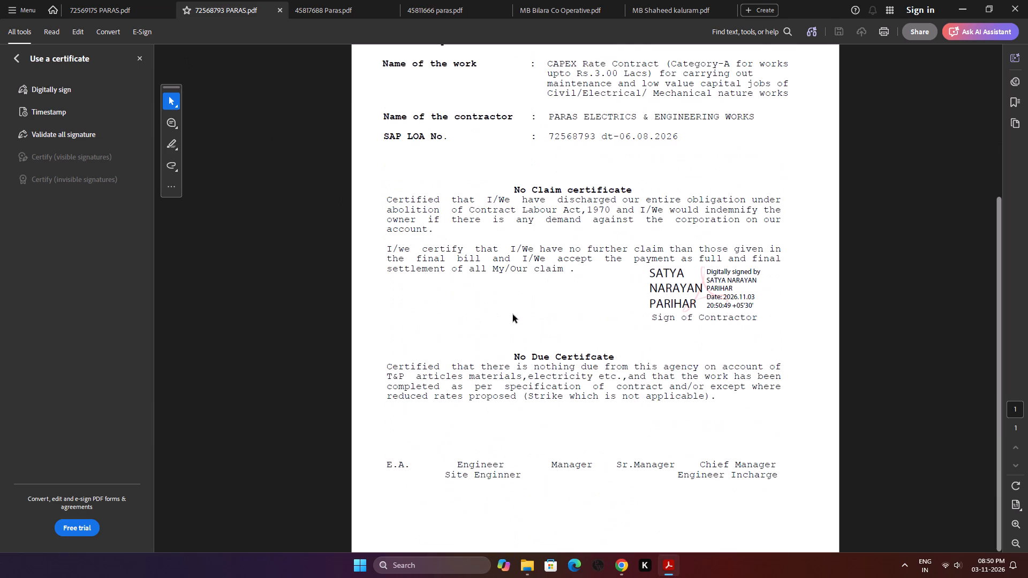
scroll(513, 315, "up", 11)
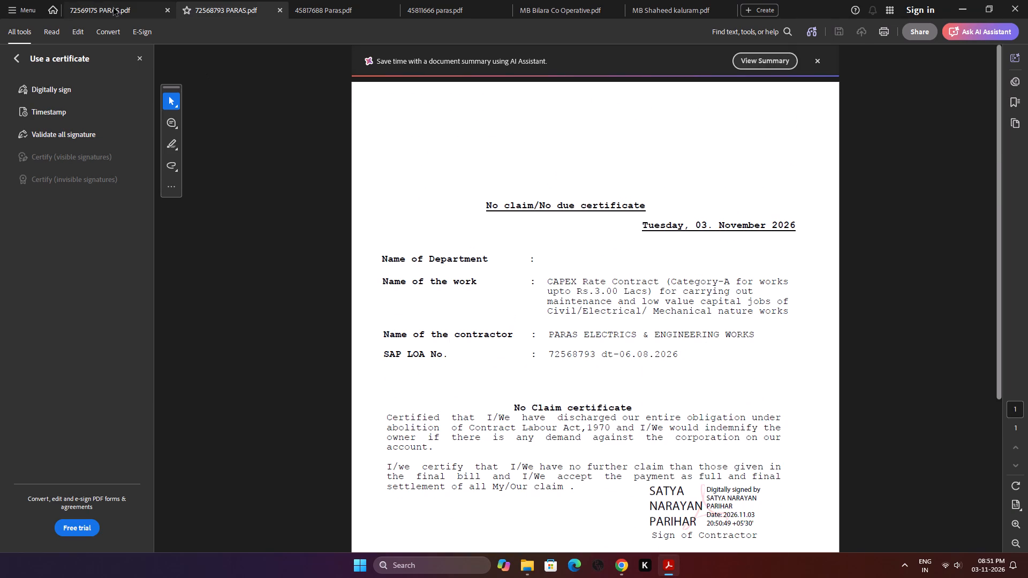
left_click(114, 8)
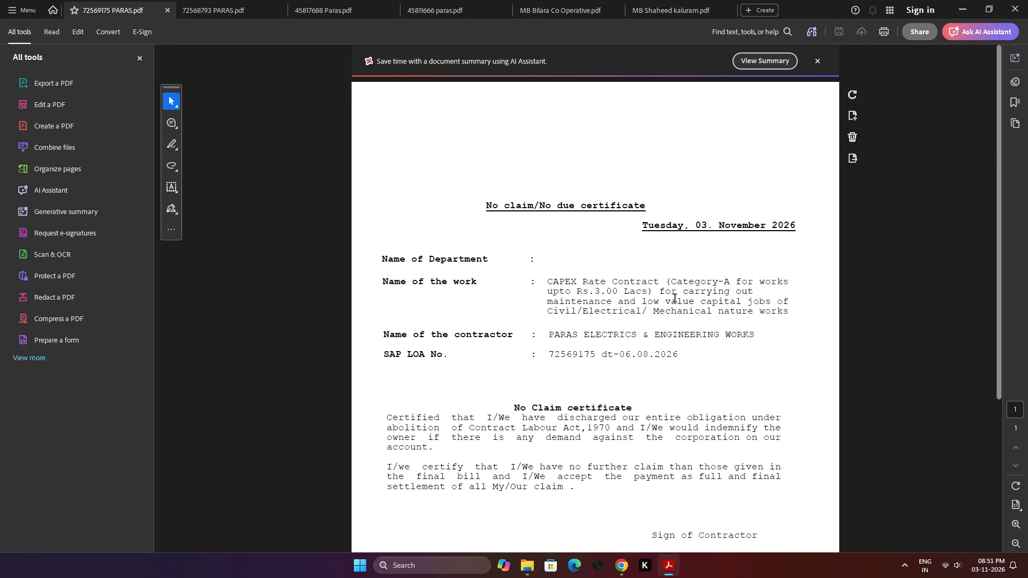
left_click(31, 358)
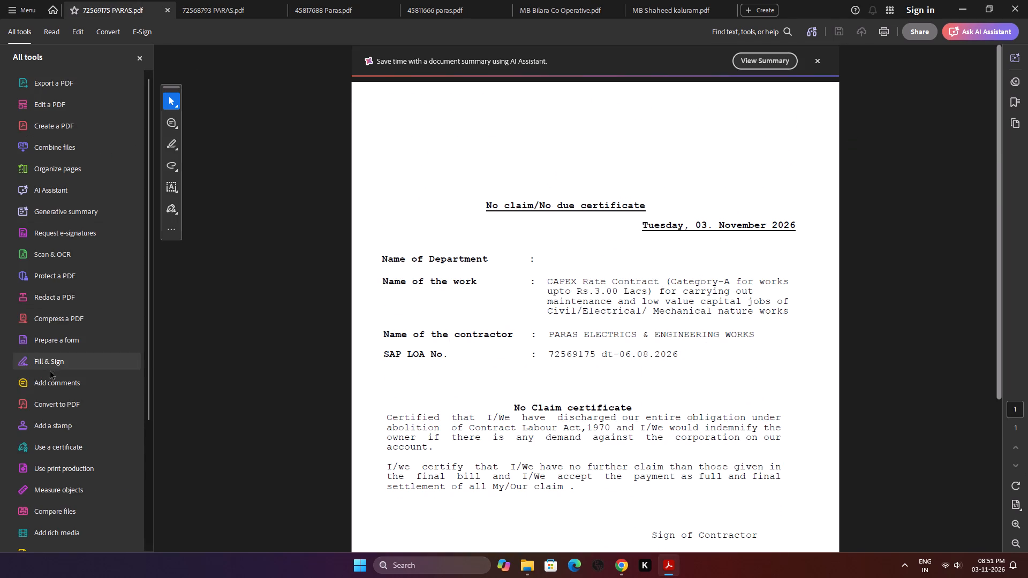
left_click(62, 450)
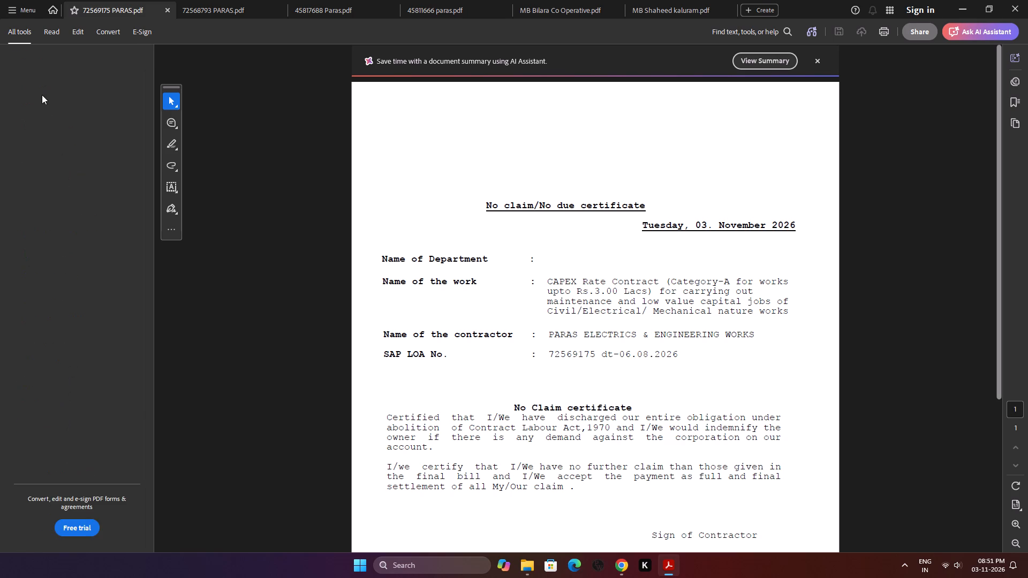
left_click(51, 90)
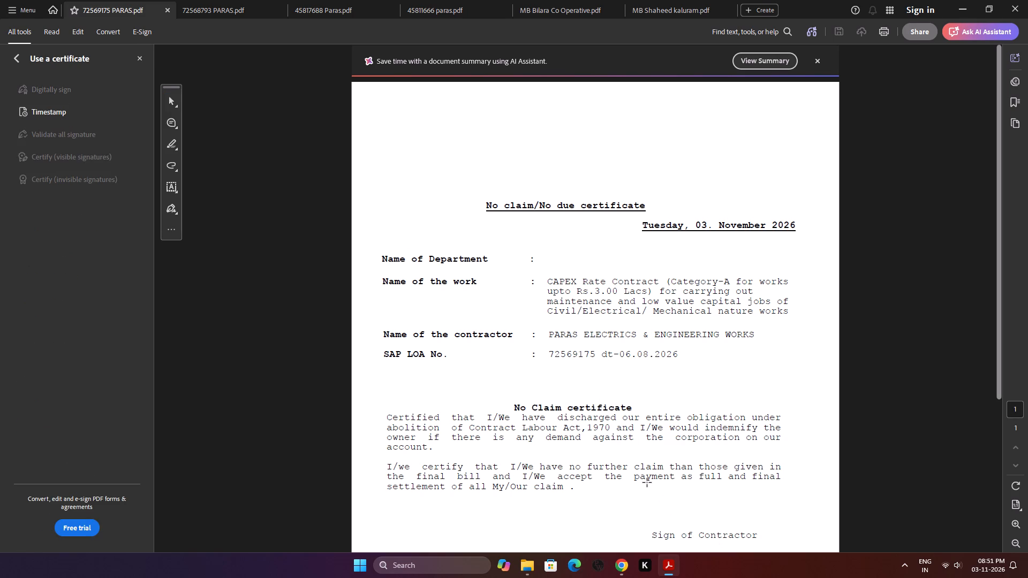
left_click_drag(647, 483, 764, 531)
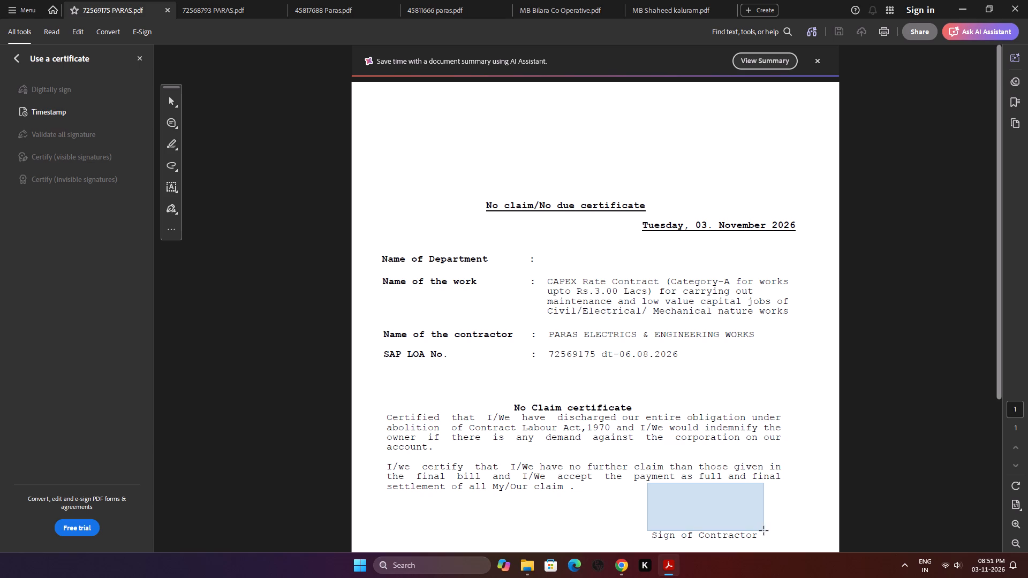
left_click_drag(764, 531, 762, 533)
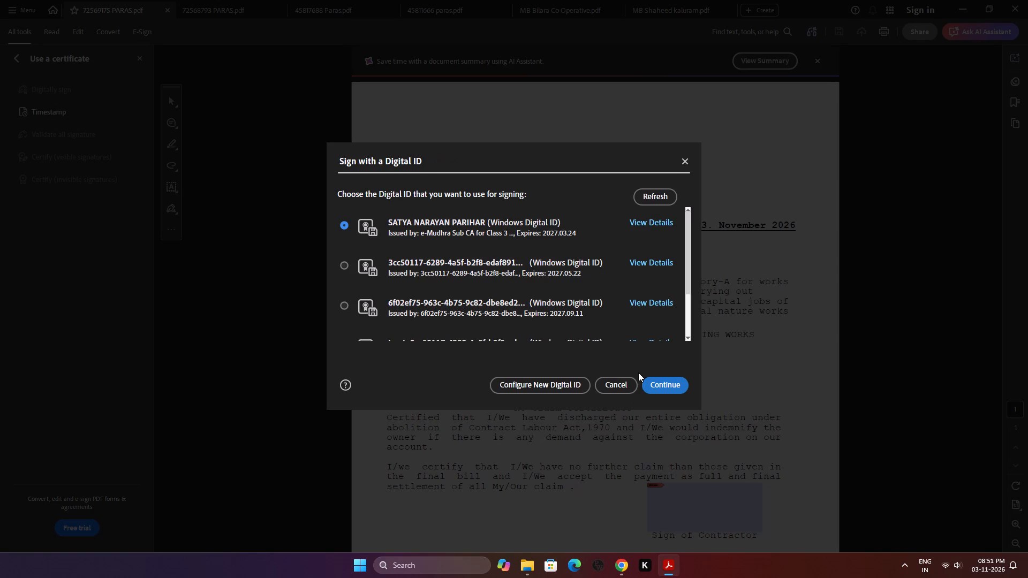
left_click(657, 385)
left_click(669, 376)
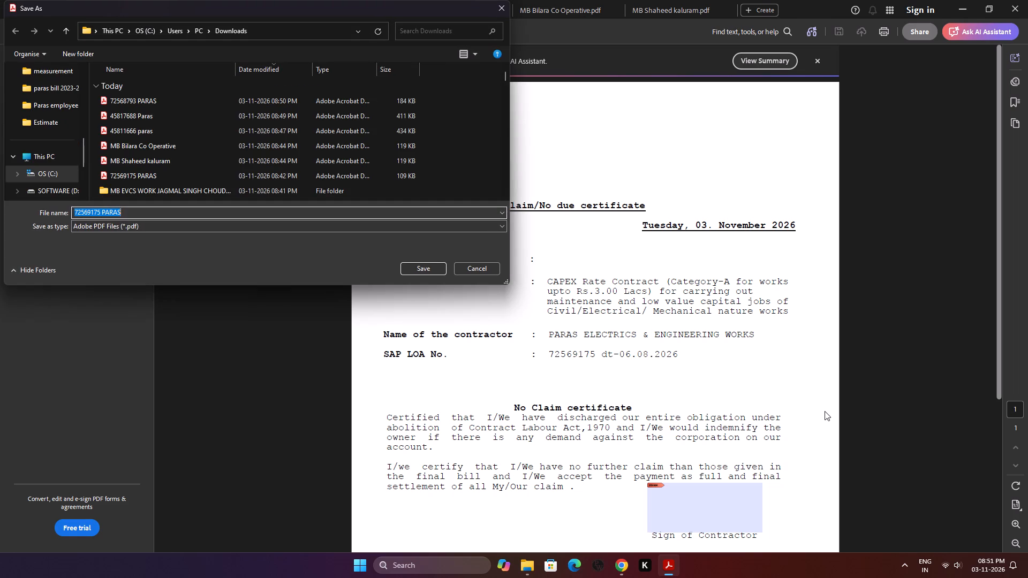
left_click(417, 264)
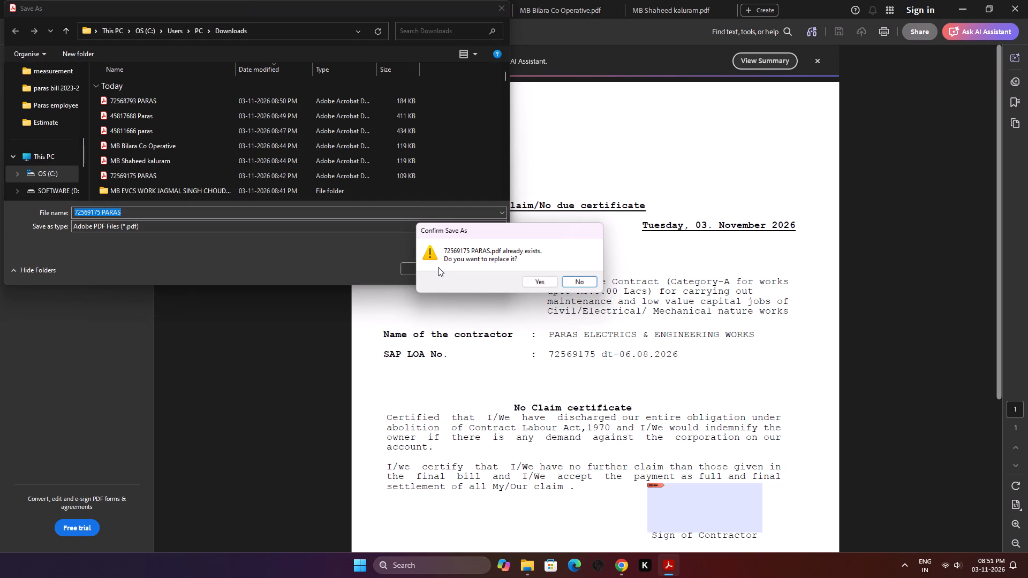
left_click(536, 280)
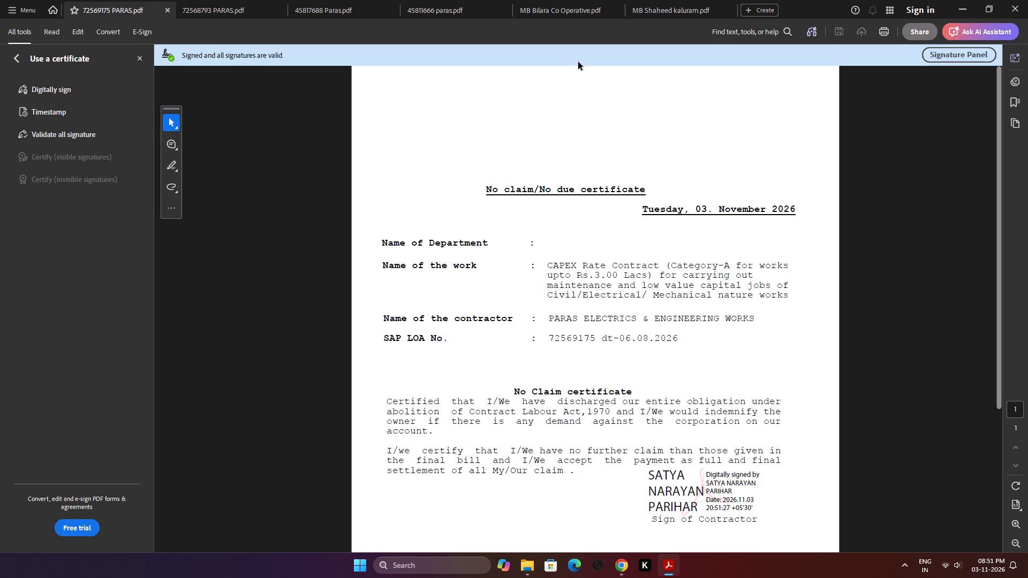
left_click(446, 17)
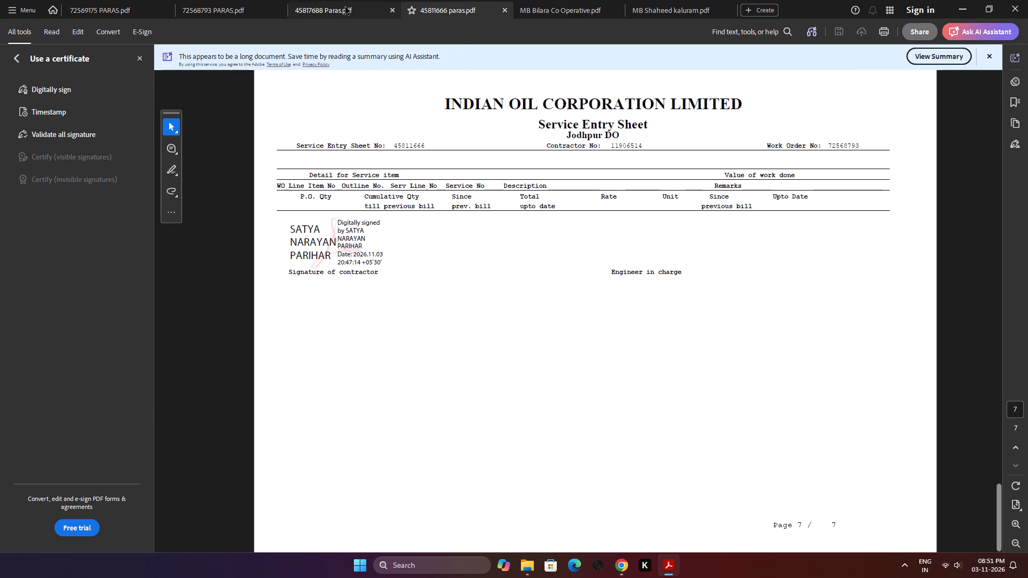
left_click(345, 7)
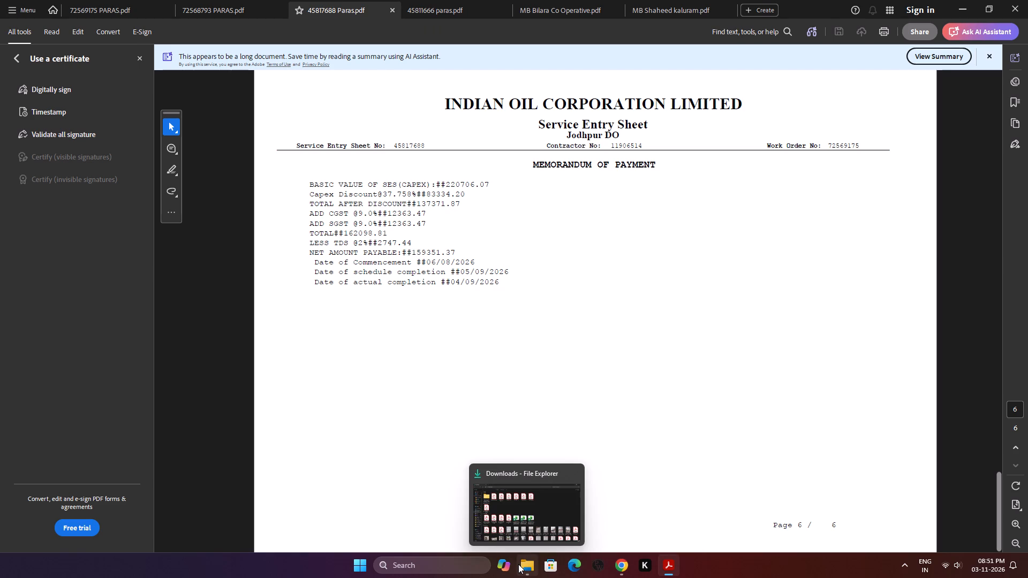
left_click(393, 10)
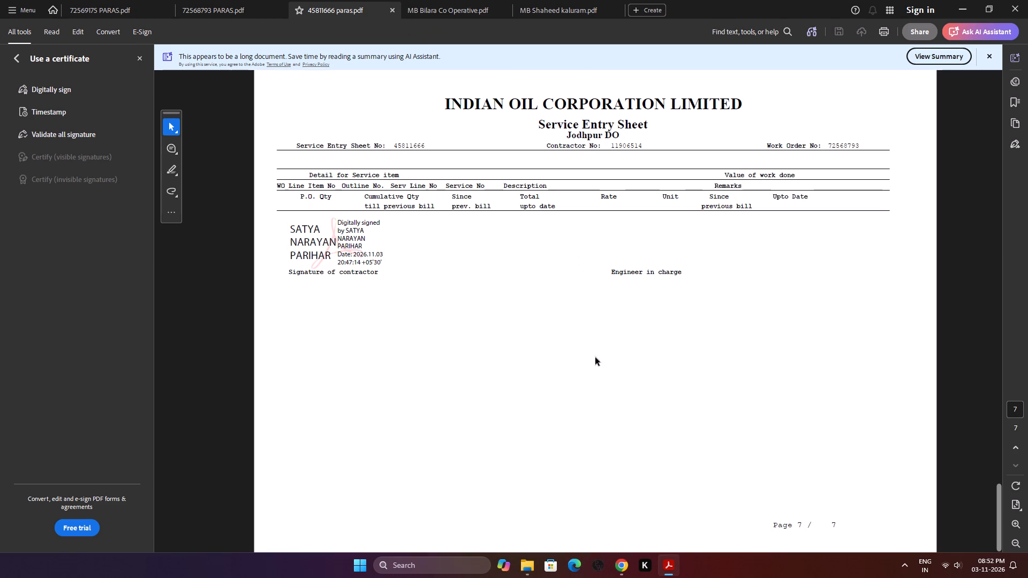
left_click(529, 559)
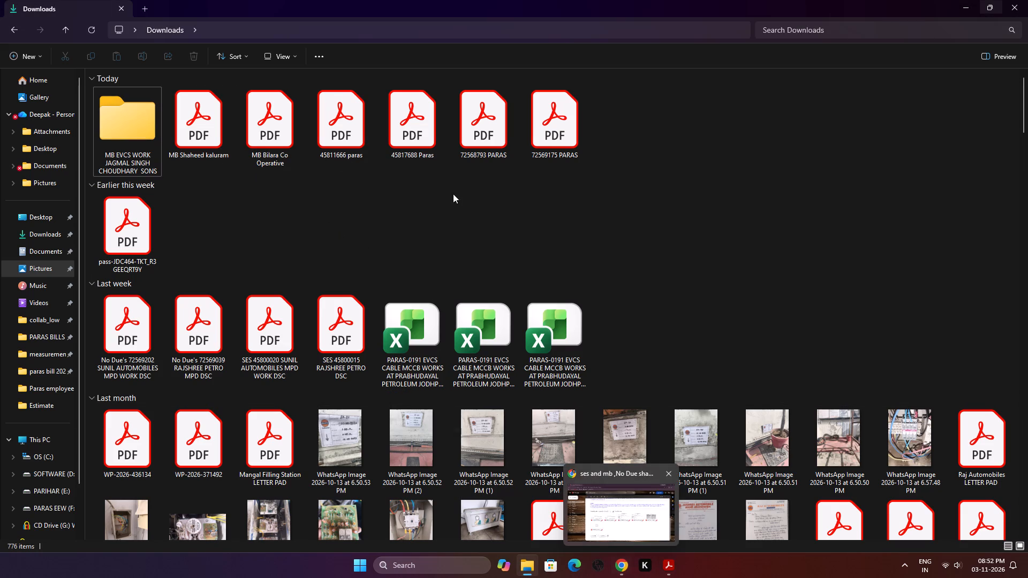
double_click(426, 146)
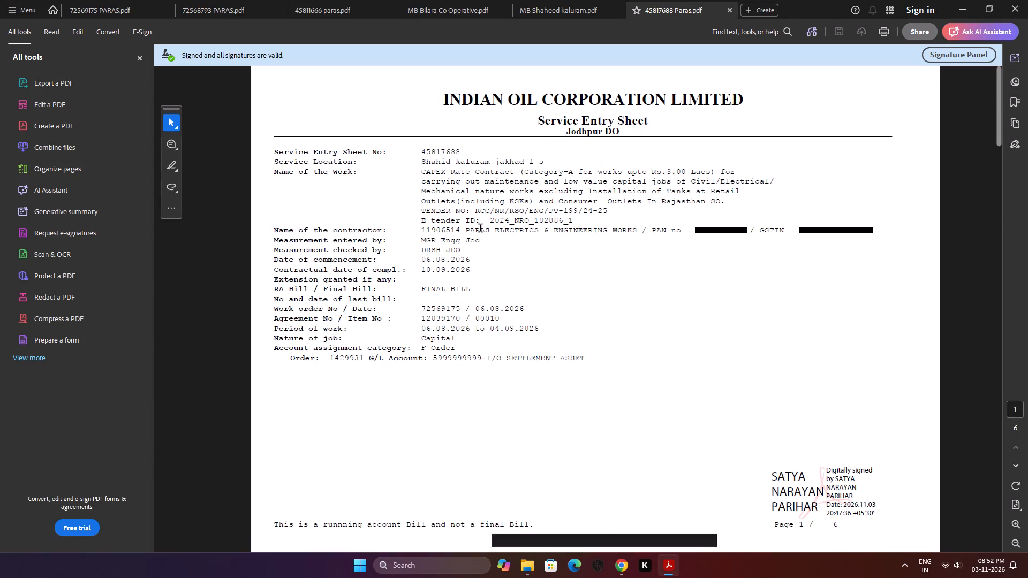
scroll(481, 230, "down", 4)
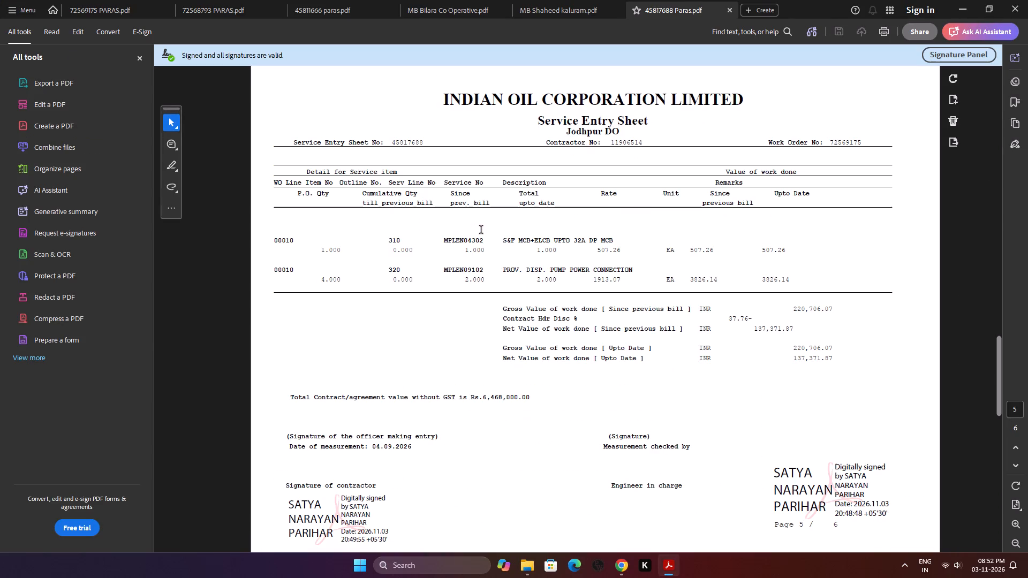
scroll(481, 230, "down", 1)
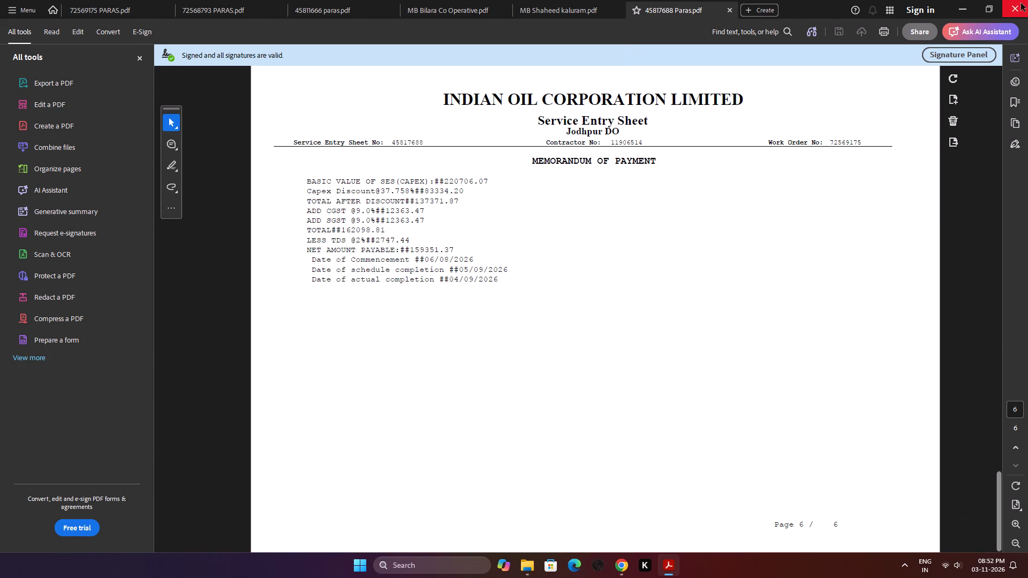
left_click(731, 12)
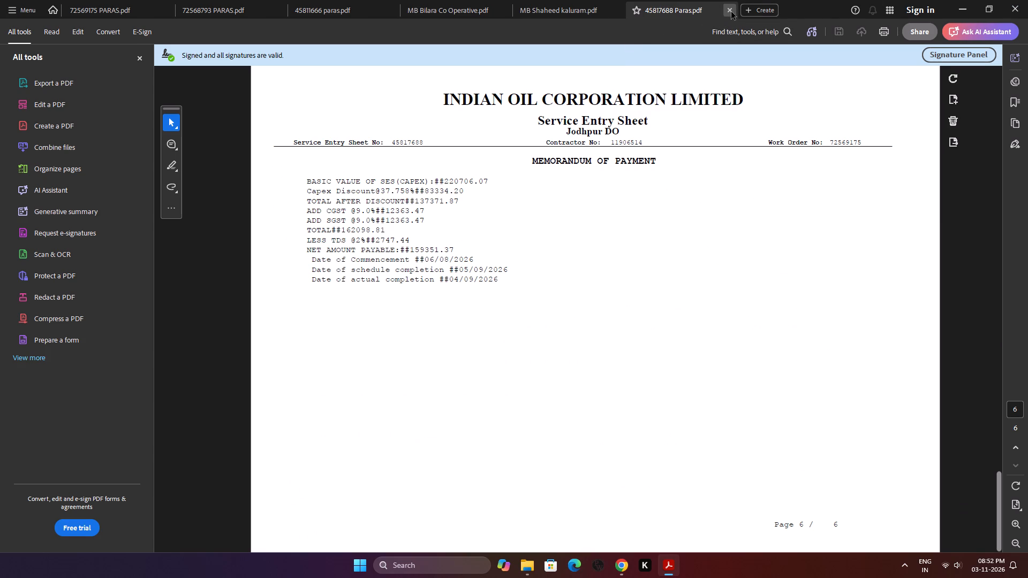
left_click(520, 569)
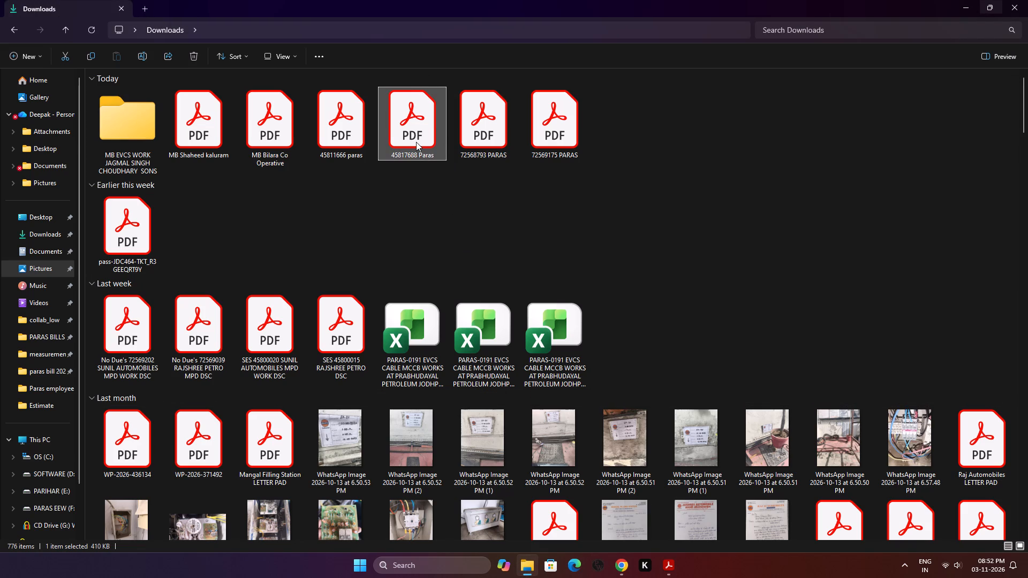
key("shift+Delete")
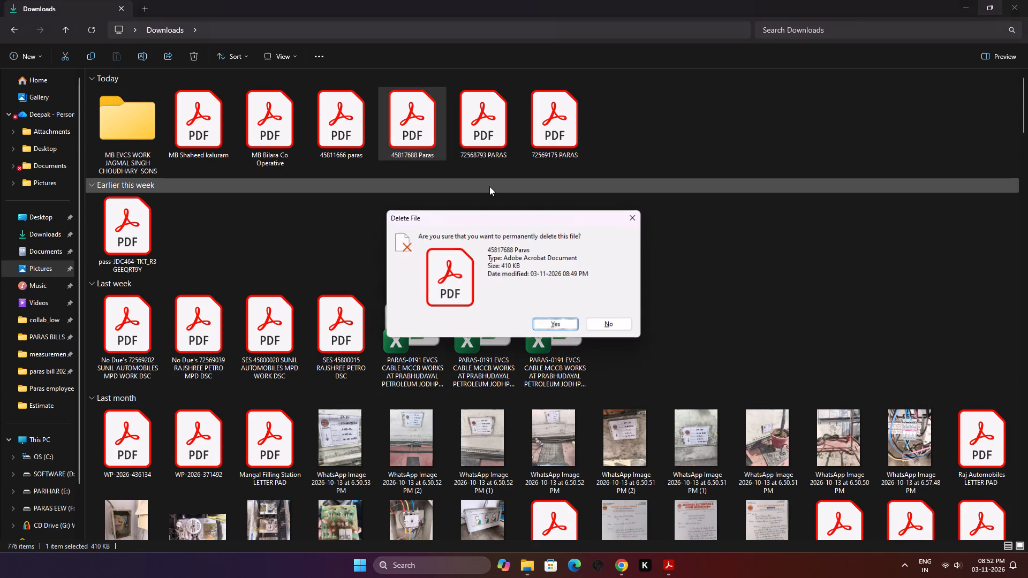
key("Return")
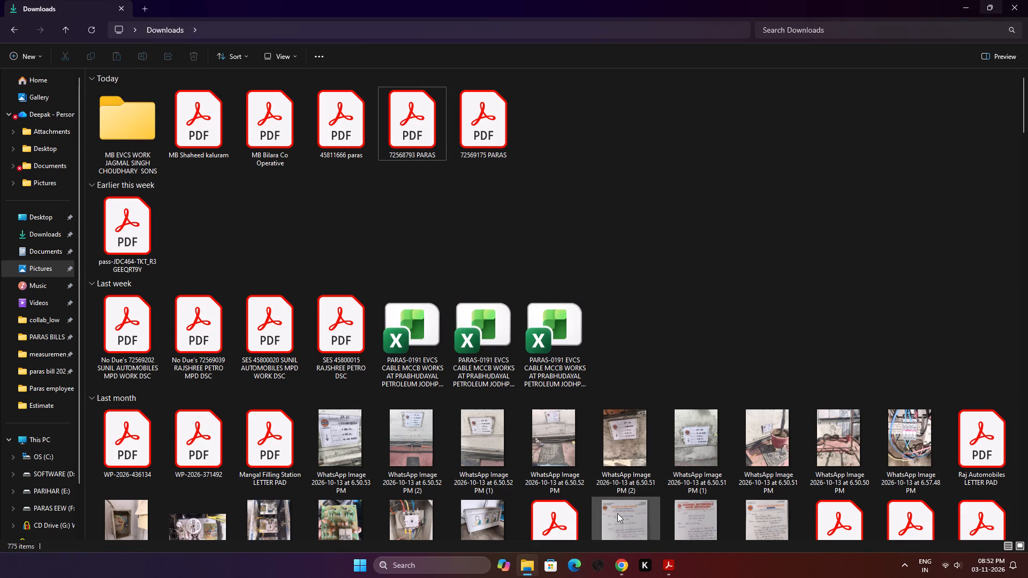
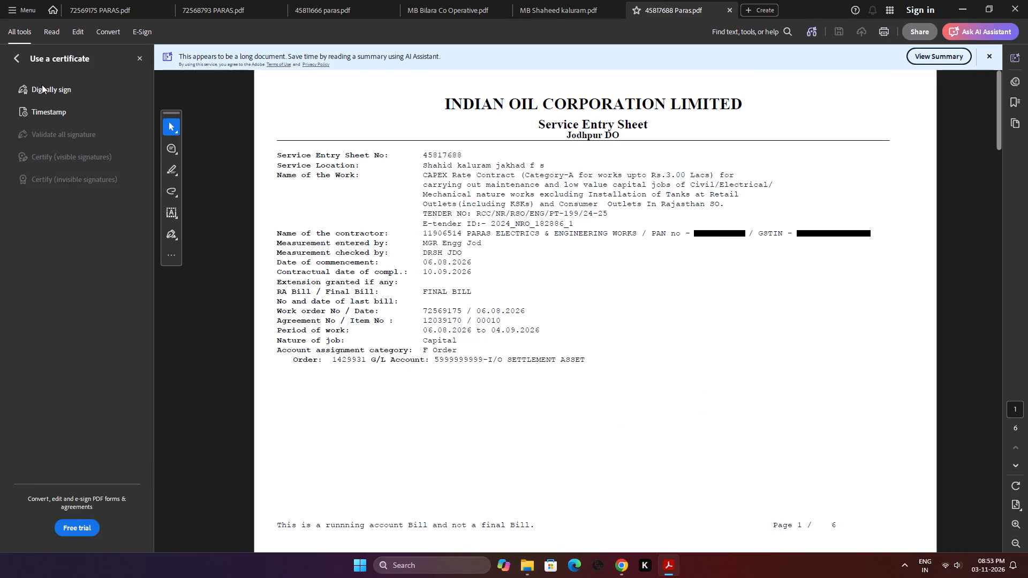
left_click(44, 92)
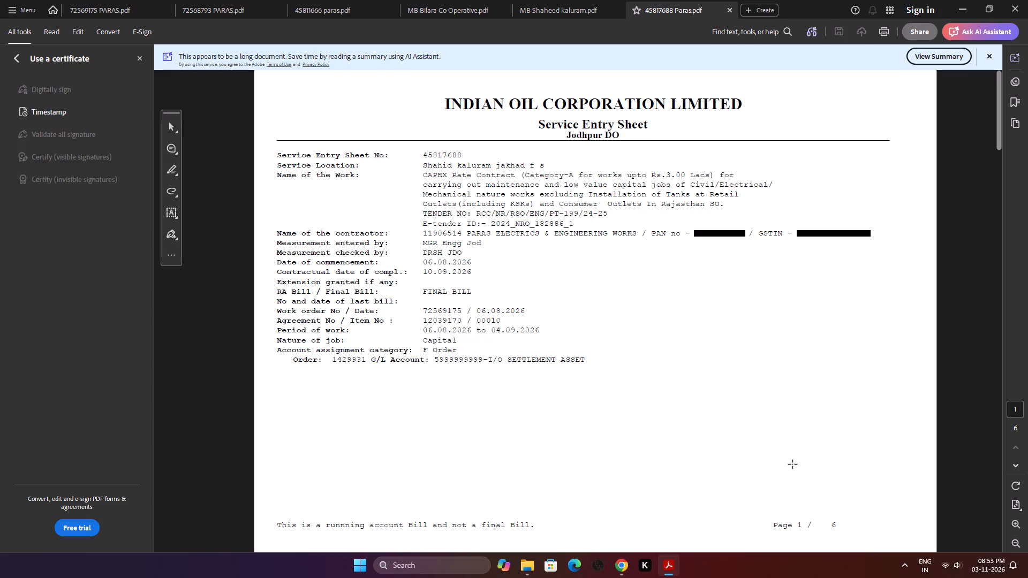
left_click_drag(770, 466, 770, 512)
left_click_drag(770, 512, 873, 518)
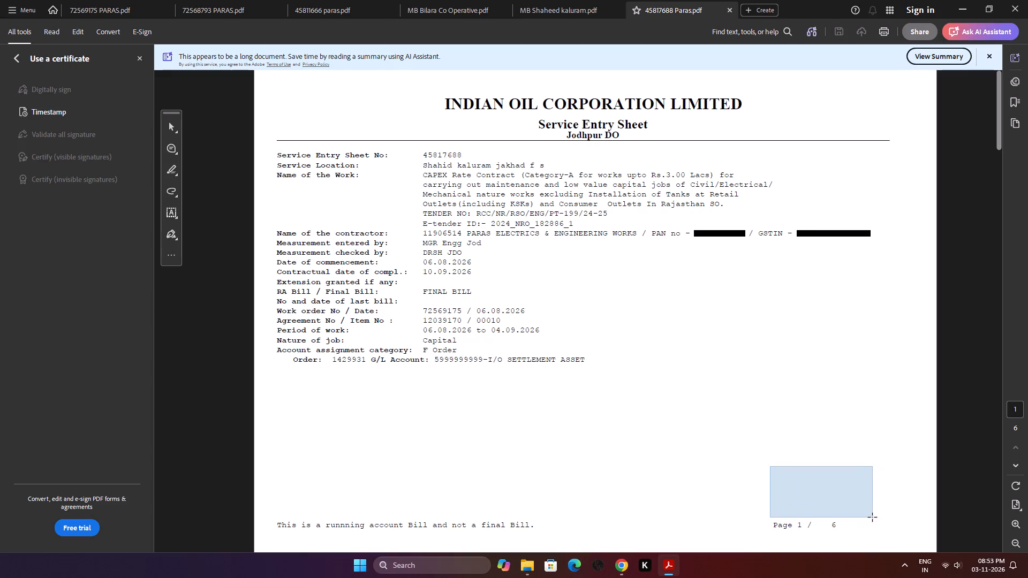
left_click_drag(873, 518, 878, 520)
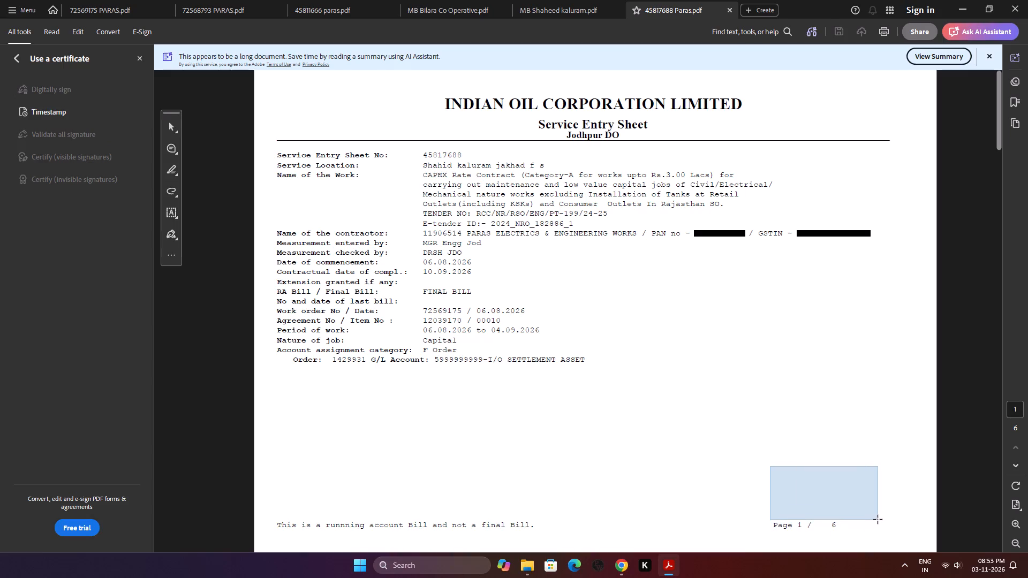
left_click_drag(878, 520, 873, 519)
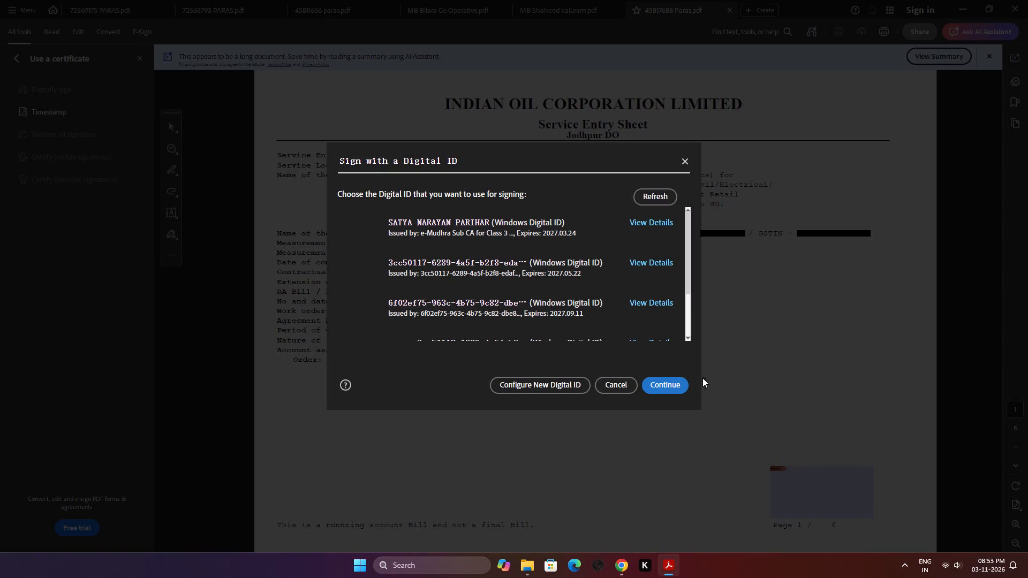
left_click(674, 384)
left_click(676, 373)
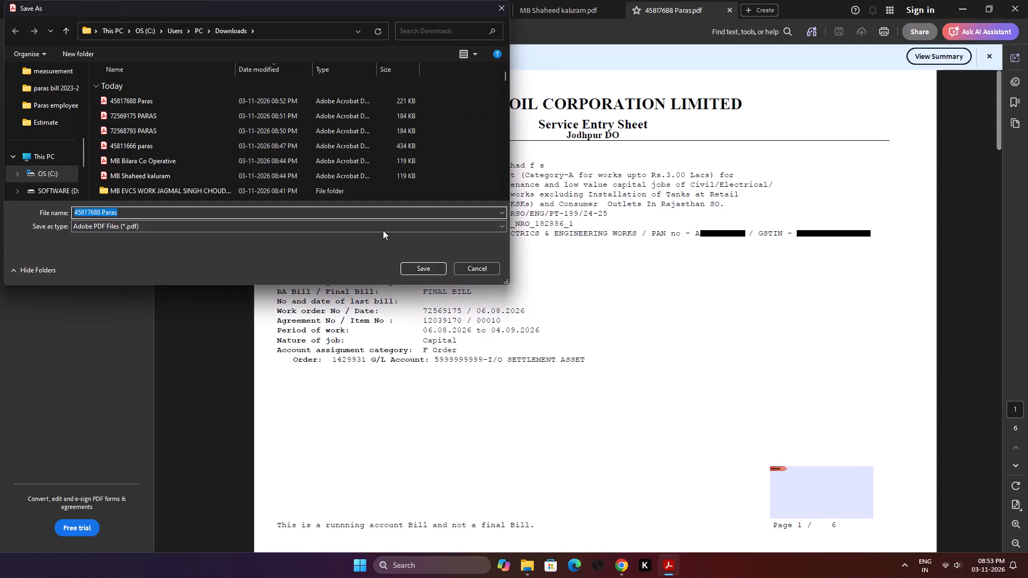
left_click(422, 271)
left_click(543, 283)
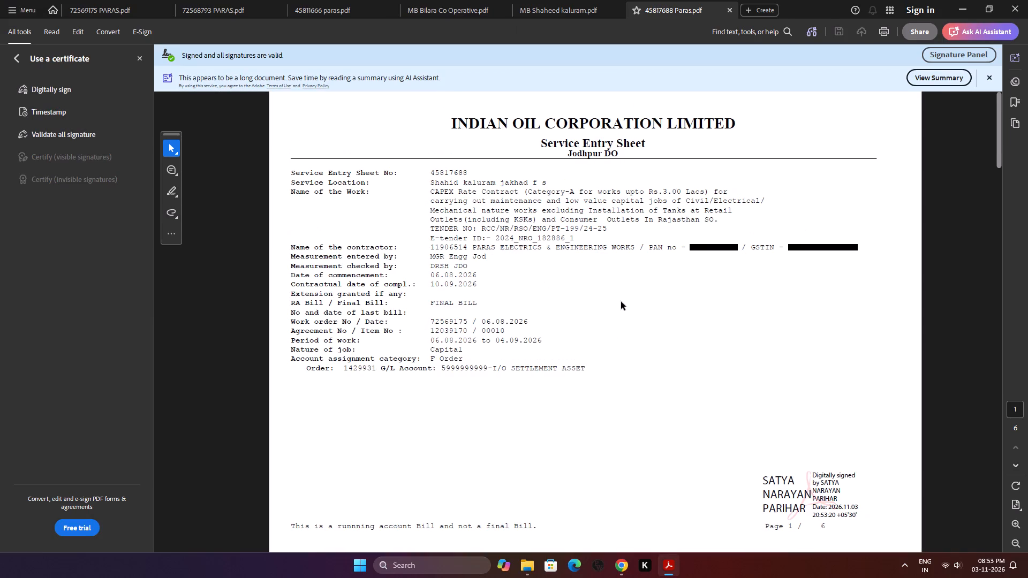
Digitally sign page 2 just above the page number, beside the last item rows, with the preselected digital ID, and save over the existing file.
scroll(621, 302, "down", 1)
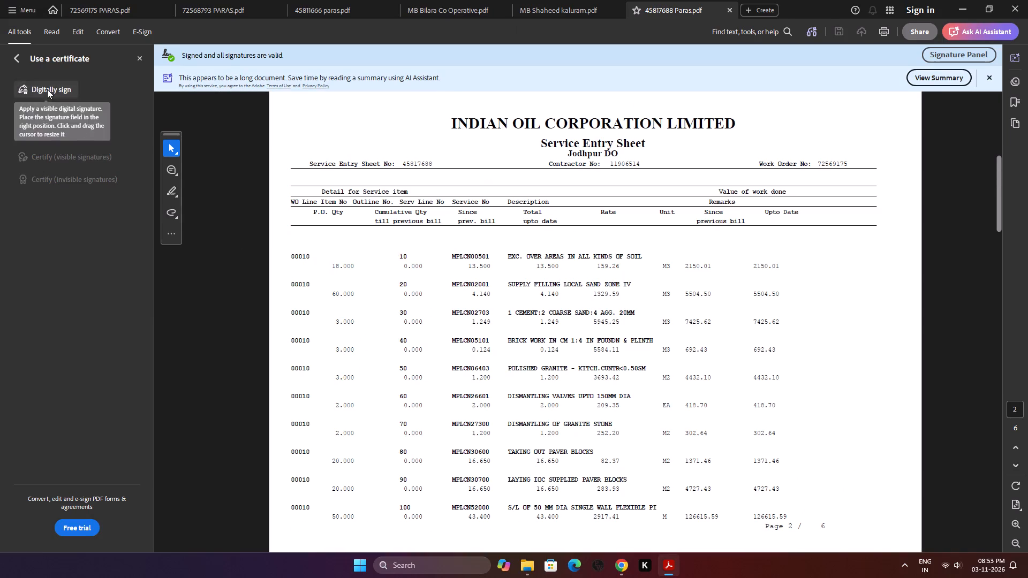
left_click(47, 89)
left_click_drag(788, 461, 789, 465)
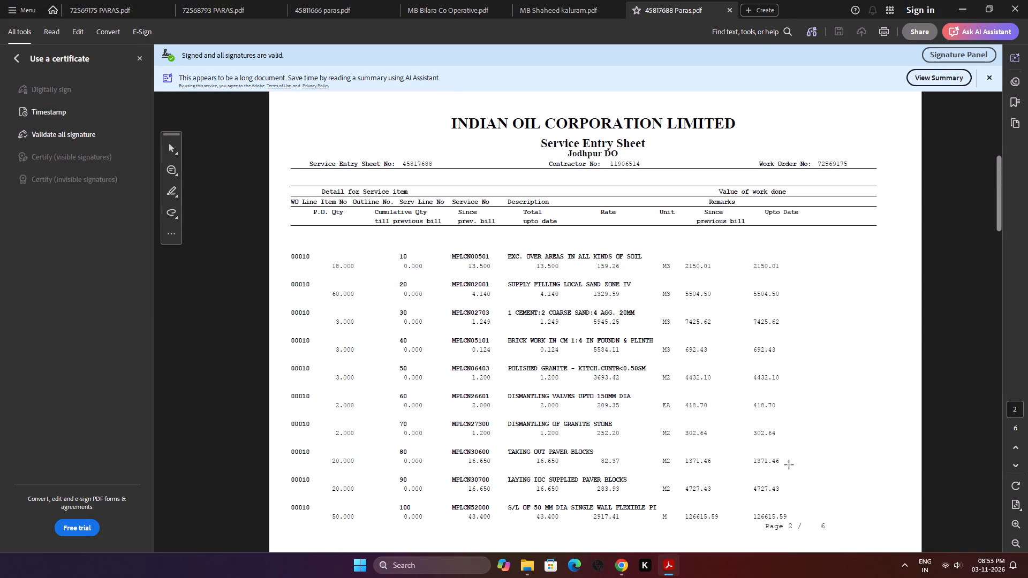
left_click_drag(789, 465, 893, 519)
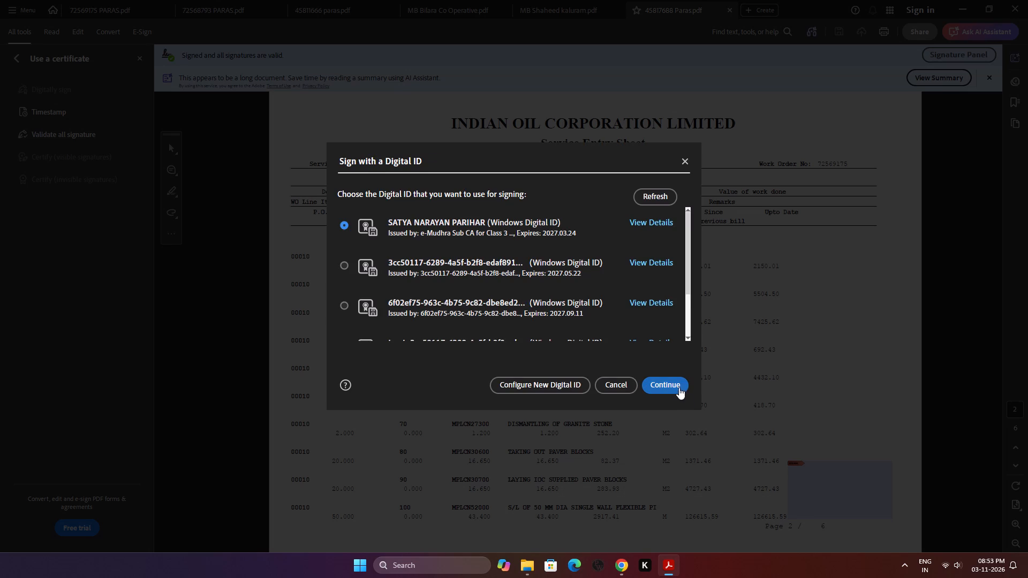
left_click(667, 384)
left_click(673, 377)
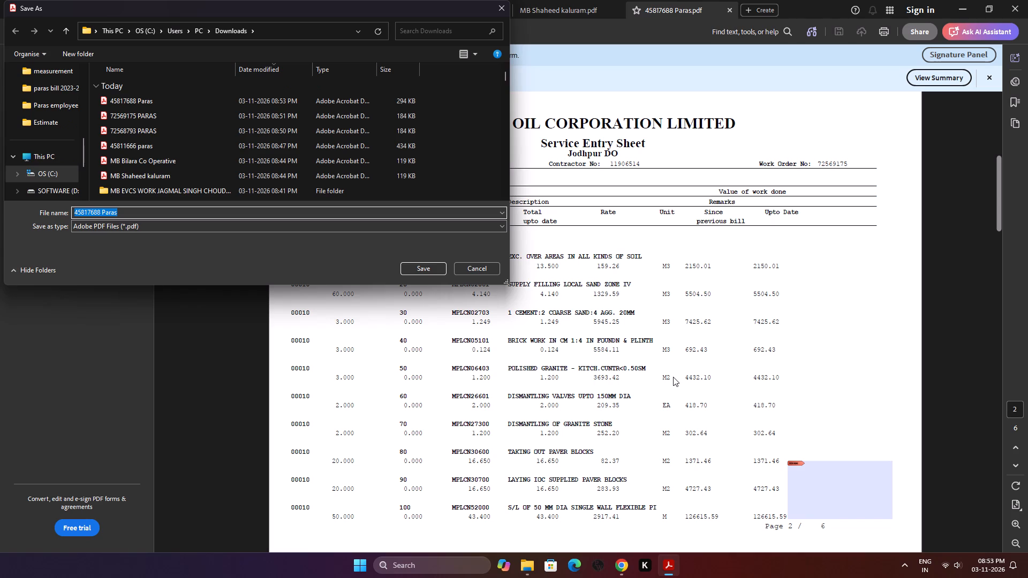
left_click(428, 265)
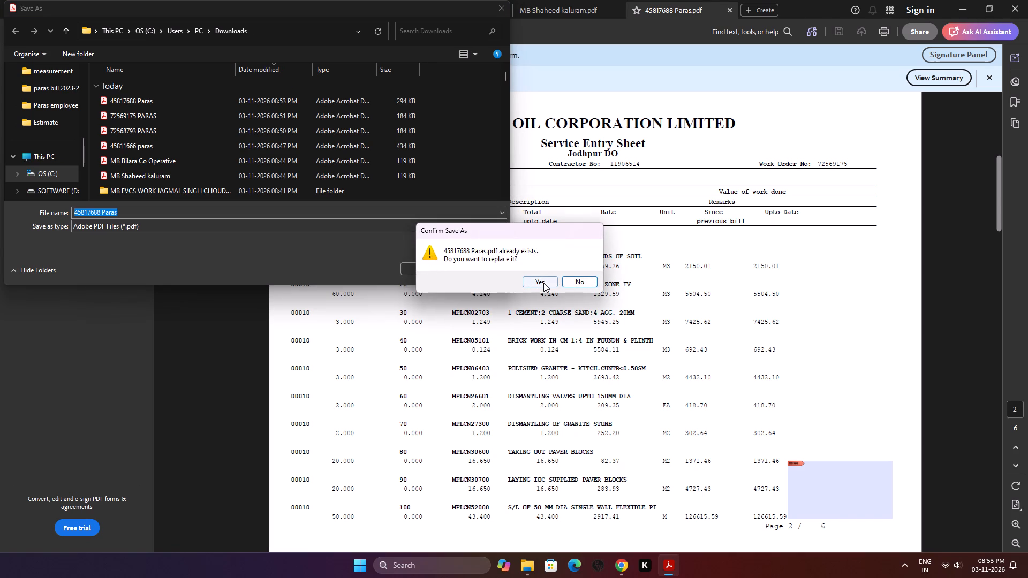
left_click(543, 283)
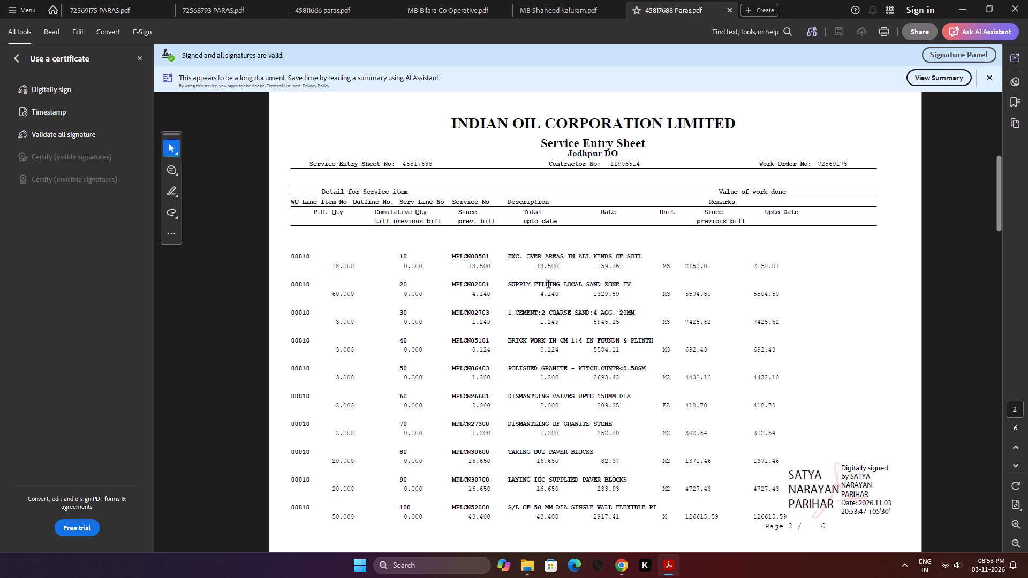
Digitally sign page 3 above the page number, matching the placement on page 2, with the preselected digital ID, and save over the existing file.
scroll(593, 296, "down", 1)
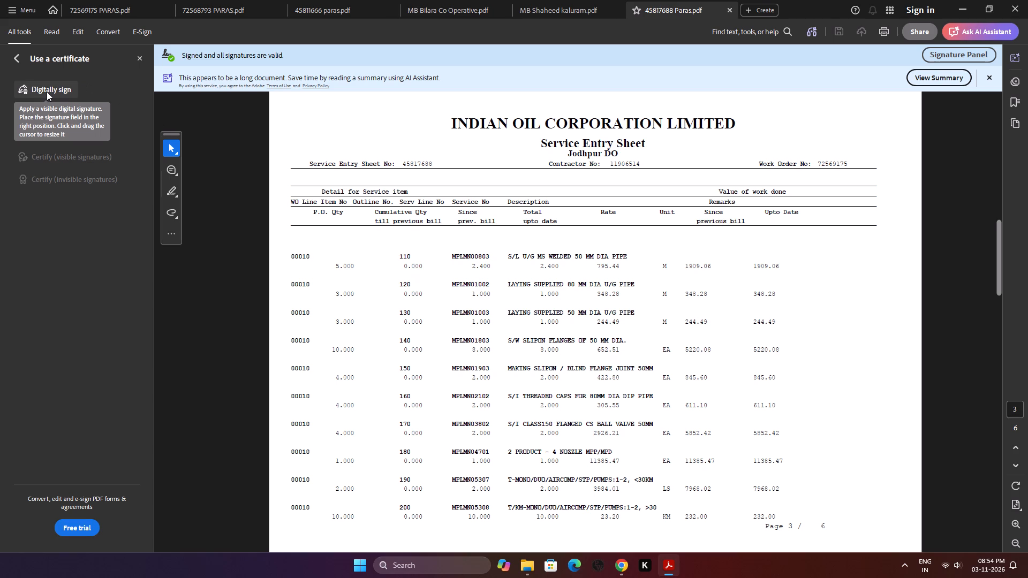
left_click(47, 92)
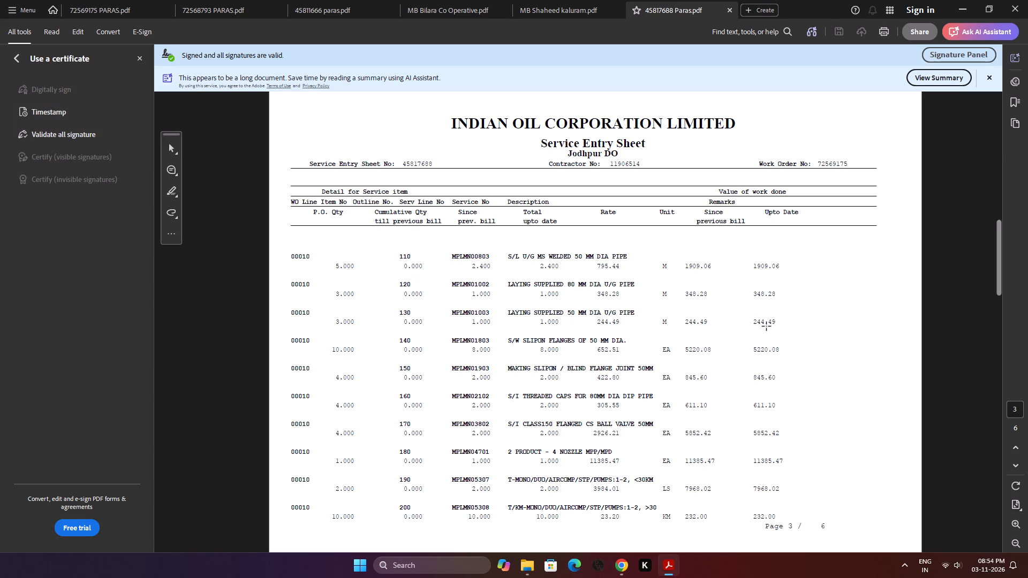
scroll(767, 326, "up", 1)
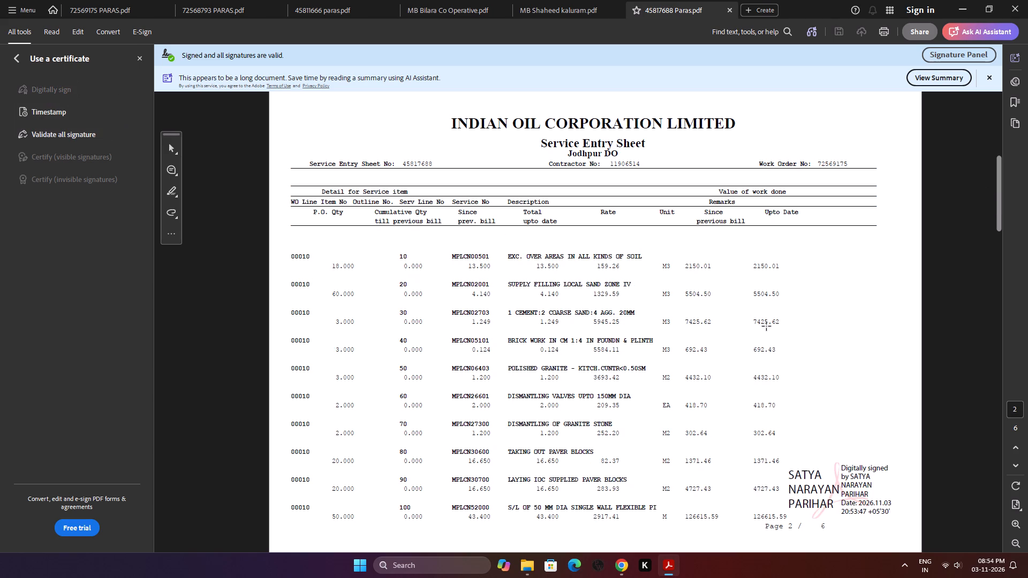
scroll(767, 326, "down", 1)
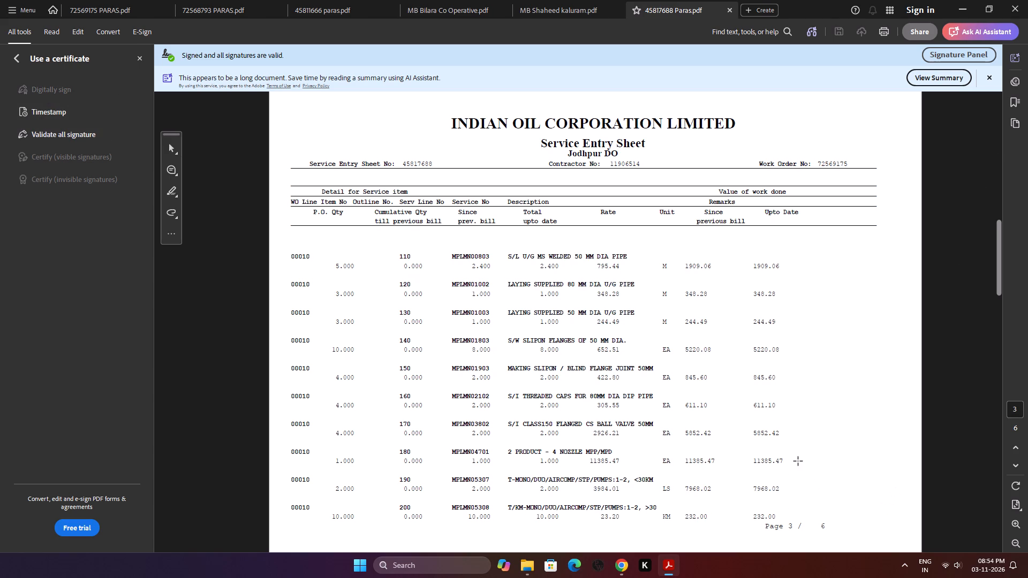
left_click_drag(791, 460, 798, 513)
left_click_drag(798, 513, 898, 520)
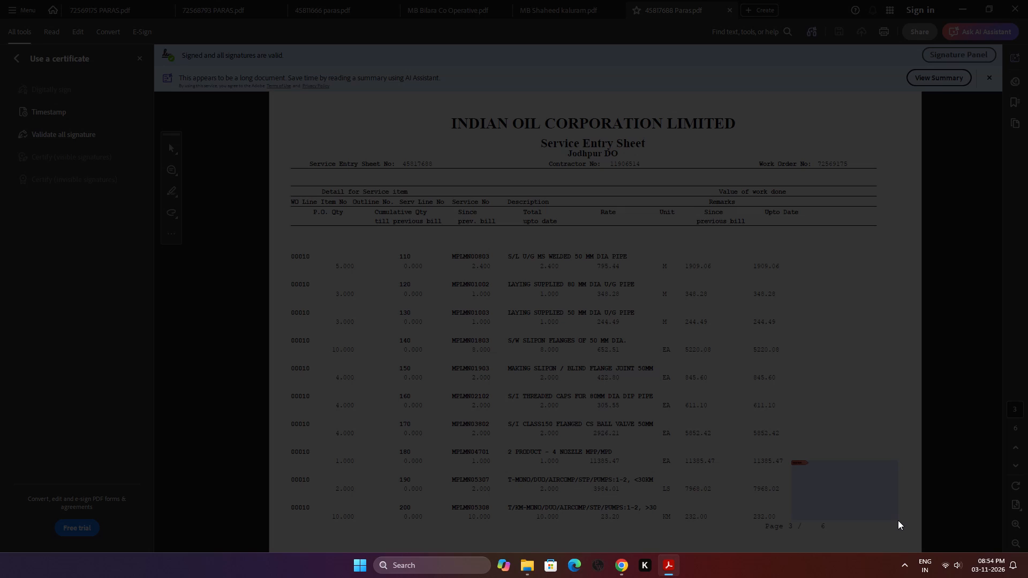
left_click(663, 384)
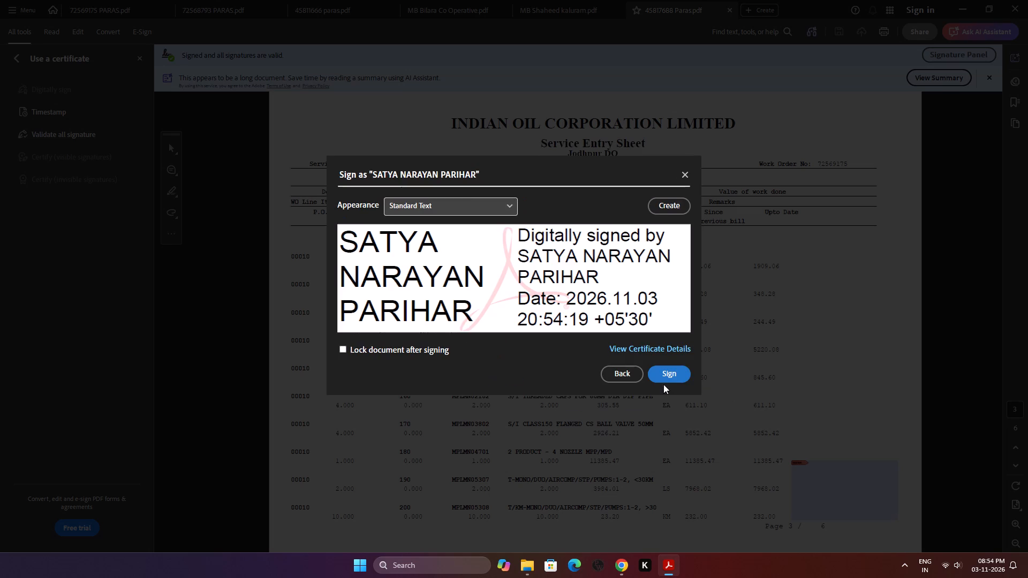
left_click(669, 371)
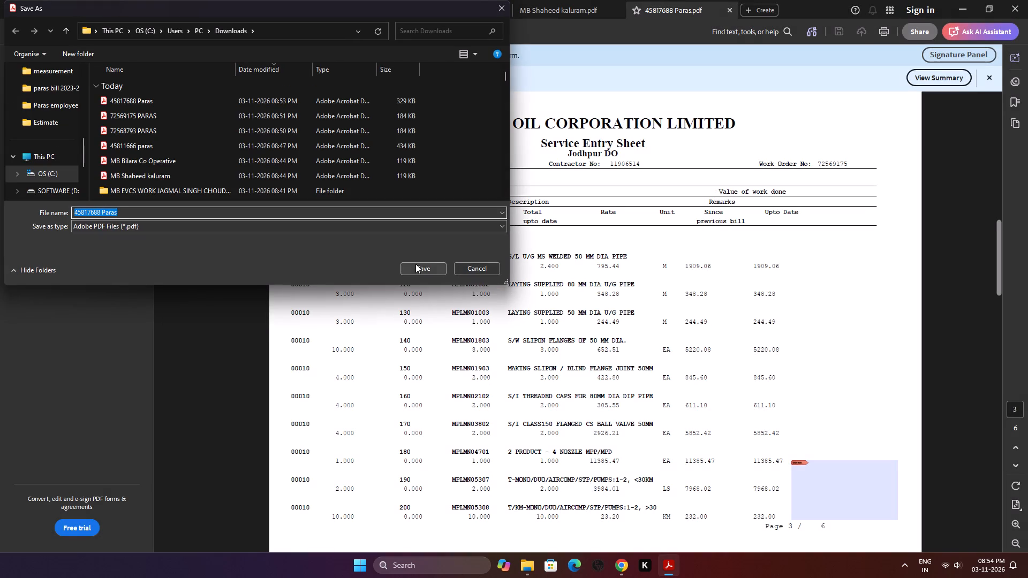
left_click(415, 264)
left_click(542, 283)
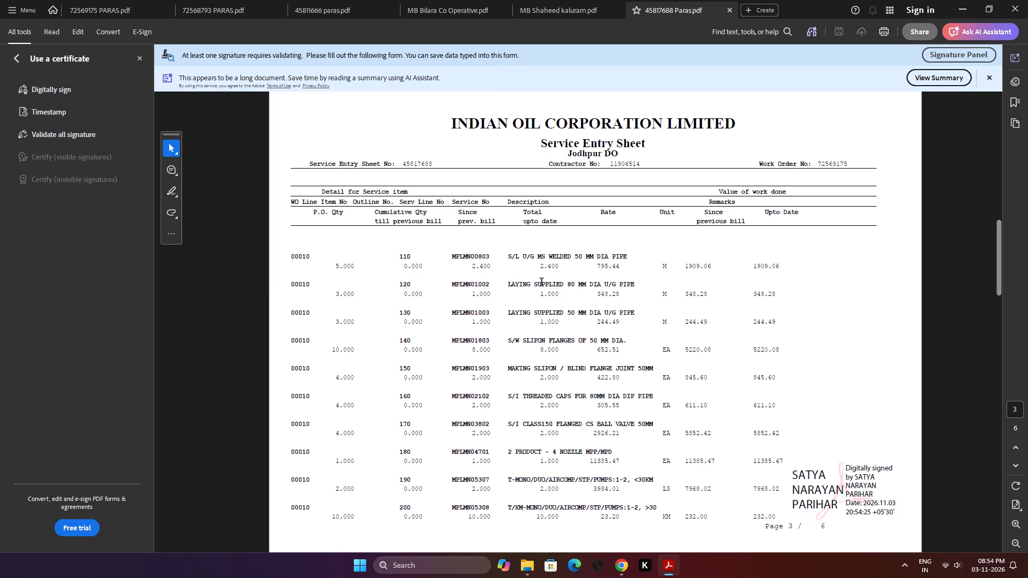
Digitally sign page 4 just above the page number, beside the last item rows, with the preselected digital ID, and save over the existing file.
scroll(727, 332, "down", 1)
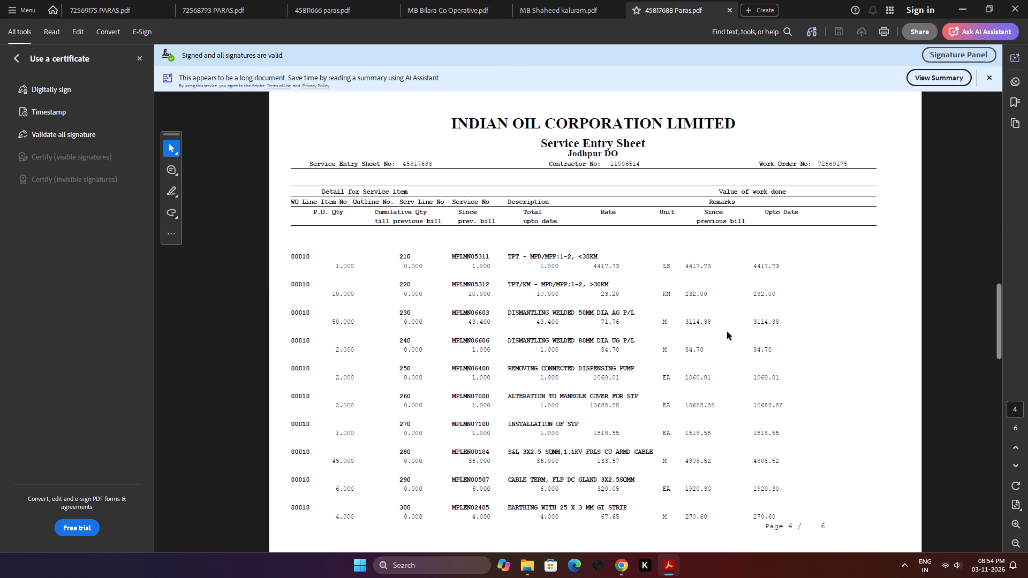
left_click(38, 90)
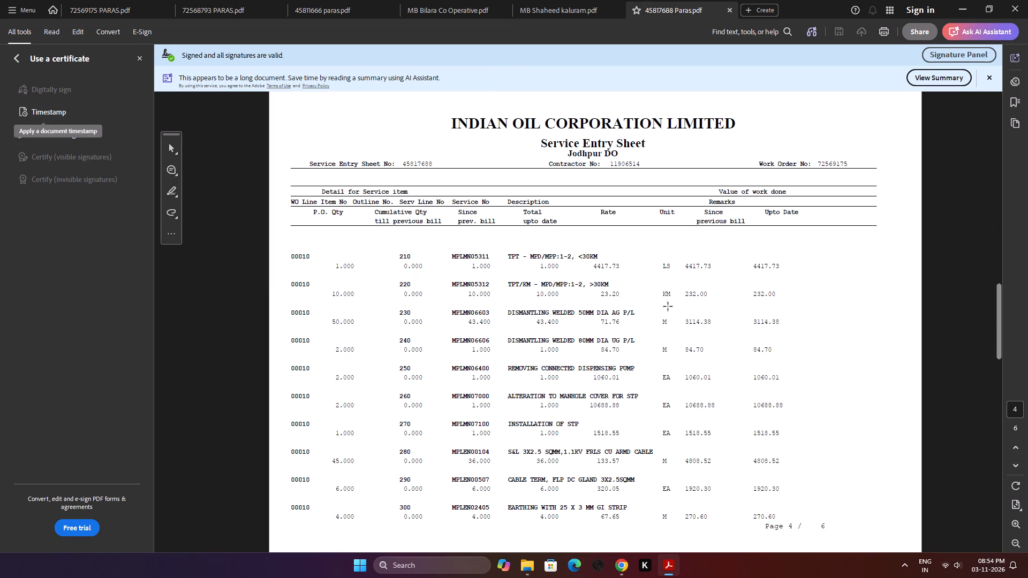
left_click_drag(790, 459, 890, 517)
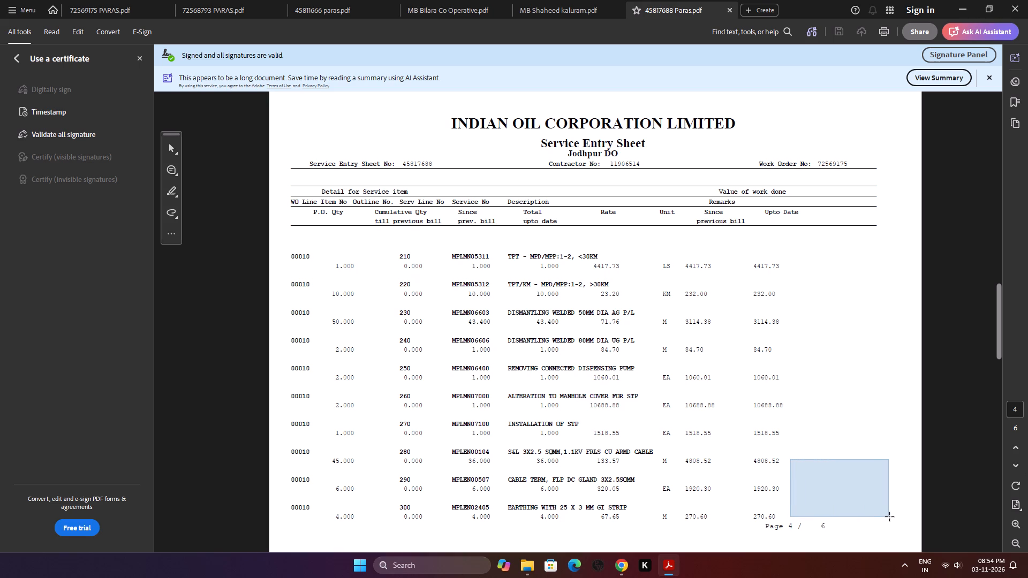
left_click_drag(890, 517, 896, 520)
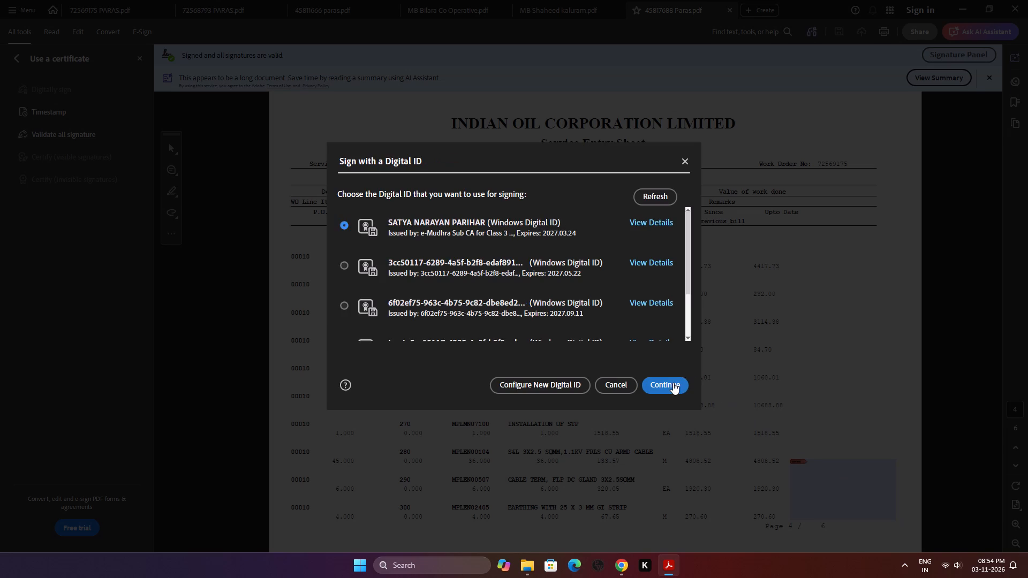
left_click(673, 383)
left_click(677, 373)
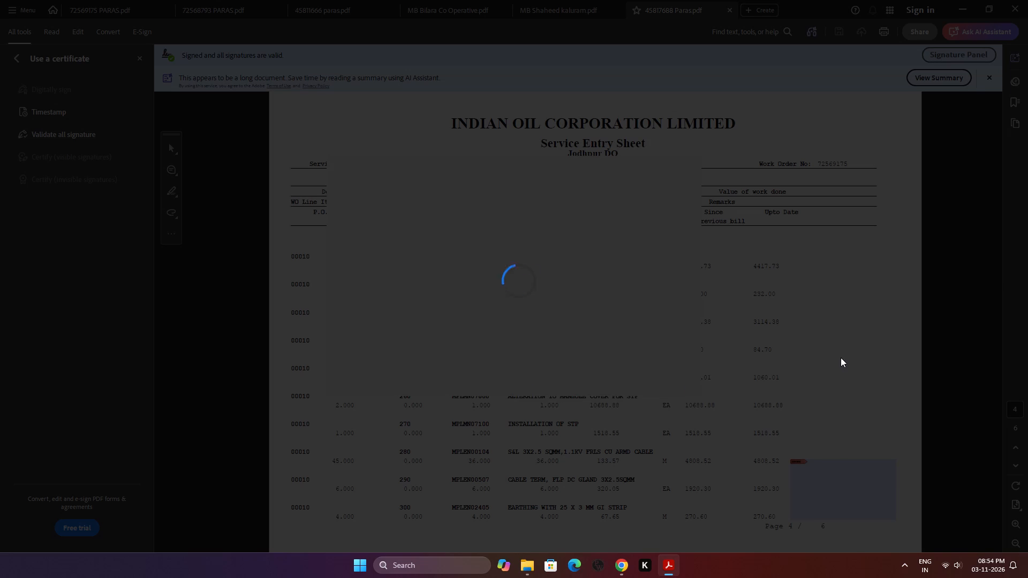
left_click(422, 262)
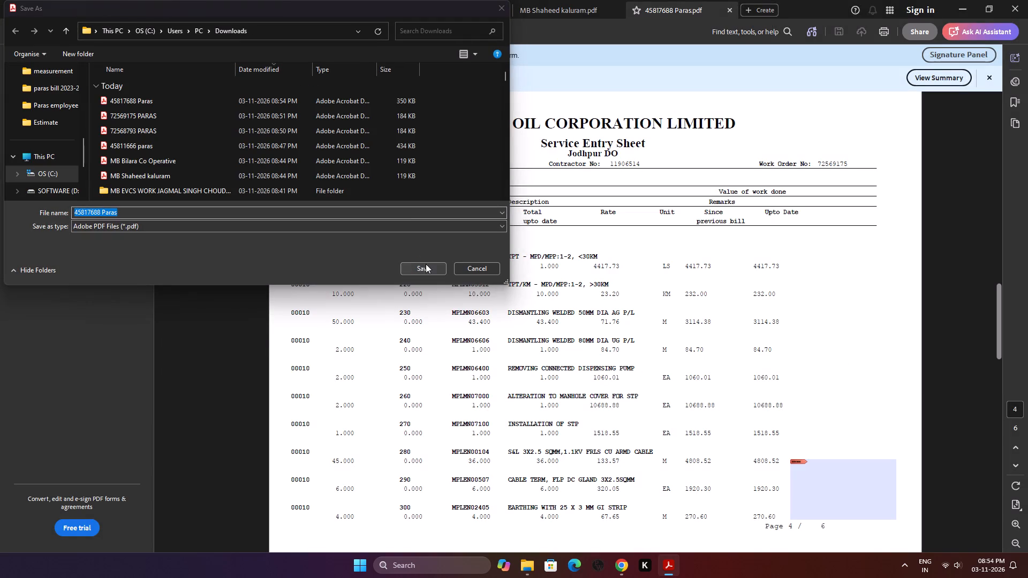
left_click(538, 280)
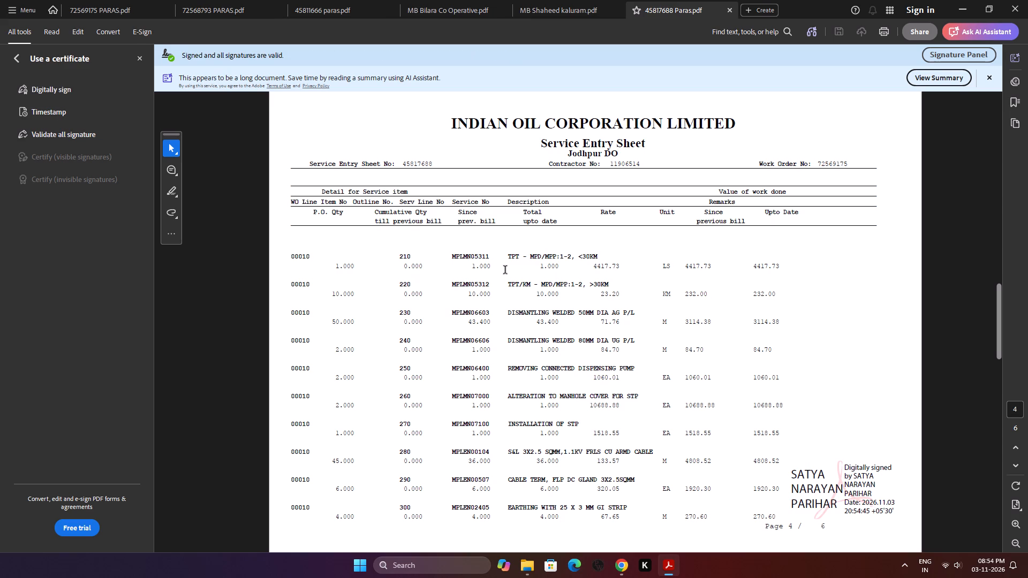
Digitally sign page 5 directly below "Signature of contractor" with the preselected digital ID.
scroll(520, 270, "down", 1)
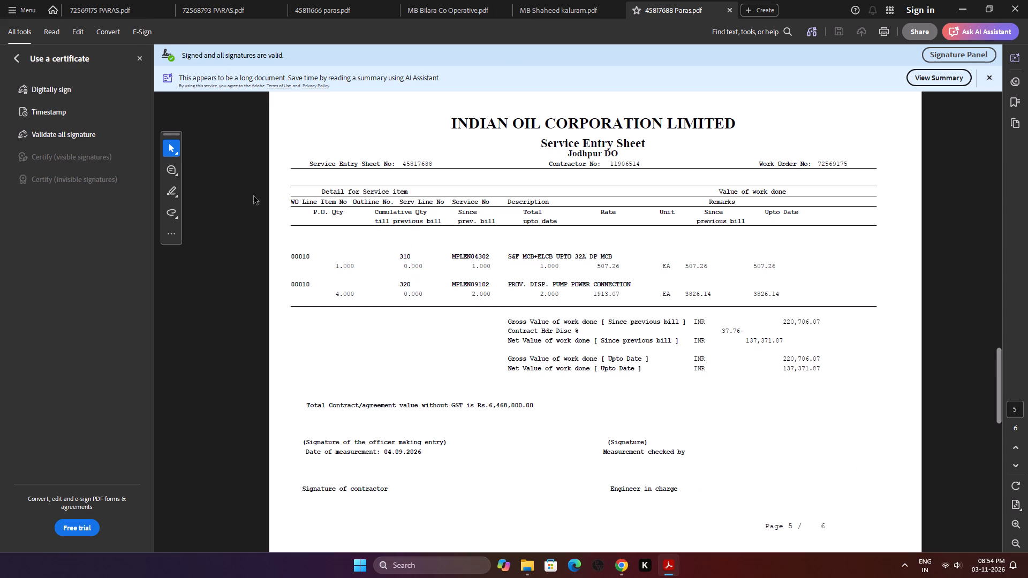
left_click(44, 90)
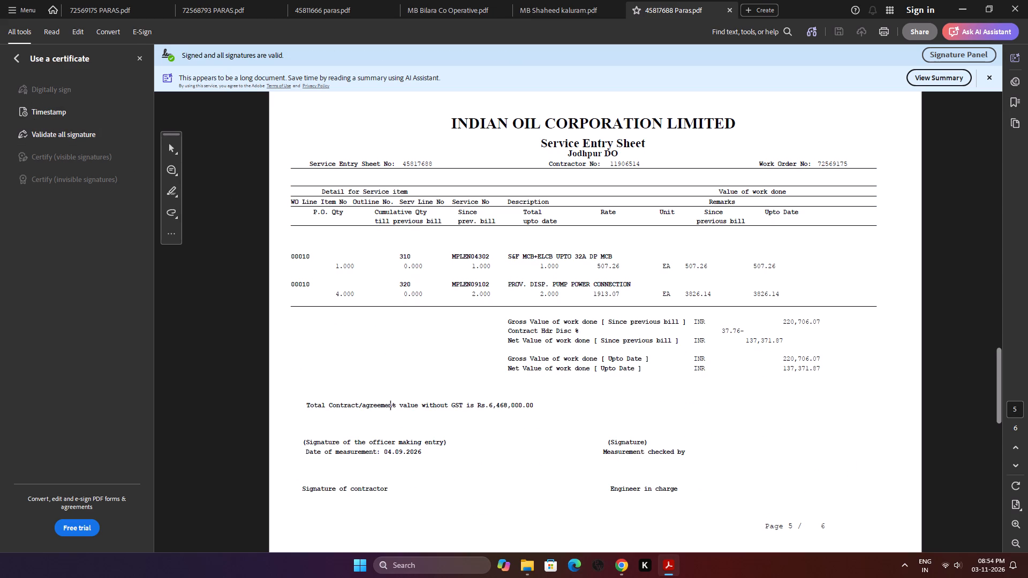
left_click_drag(303, 493, 305, 515)
left_click_drag(305, 515, 409, 545)
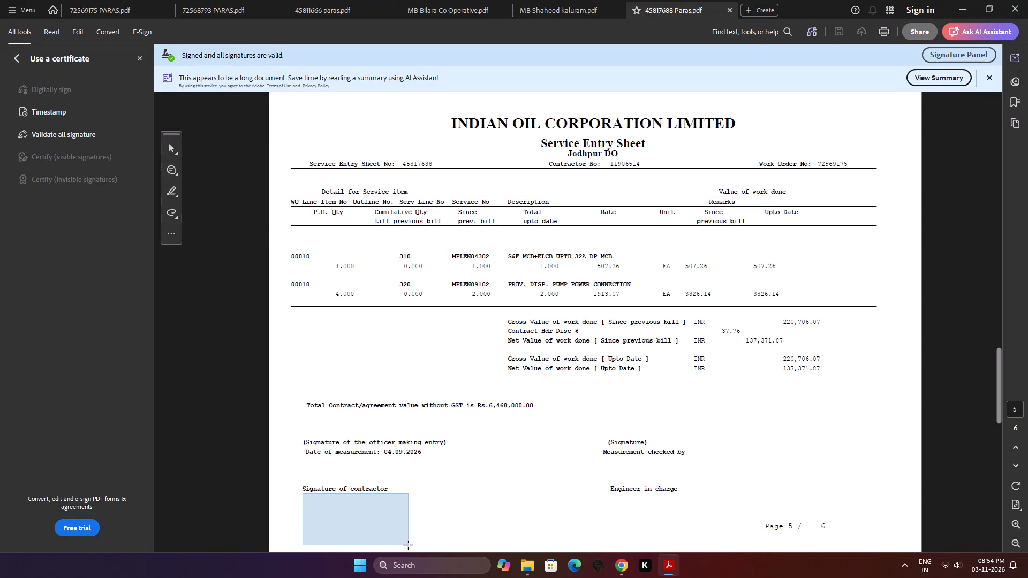
left_click_drag(409, 545, 403, 547)
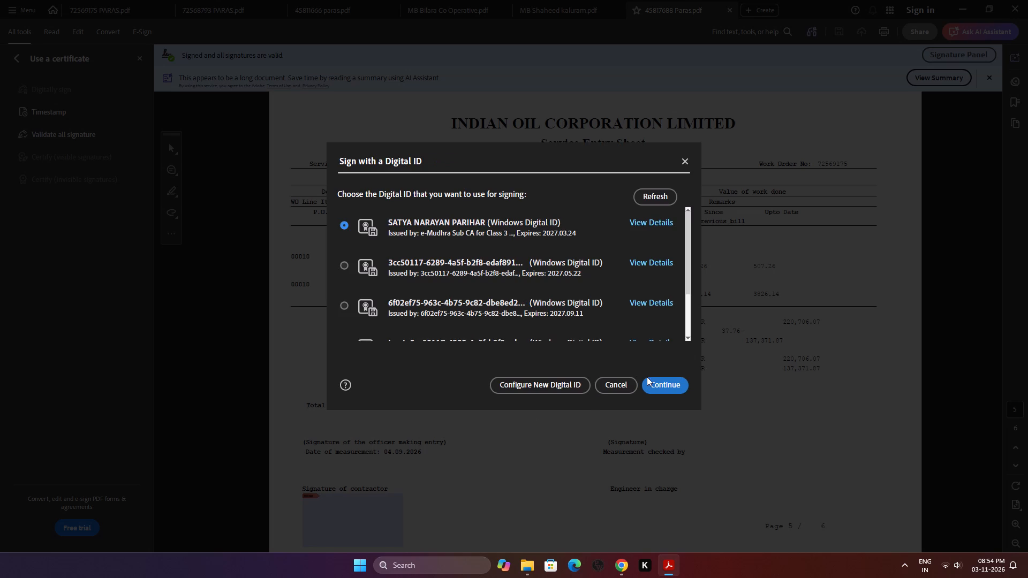
left_click(667, 385)
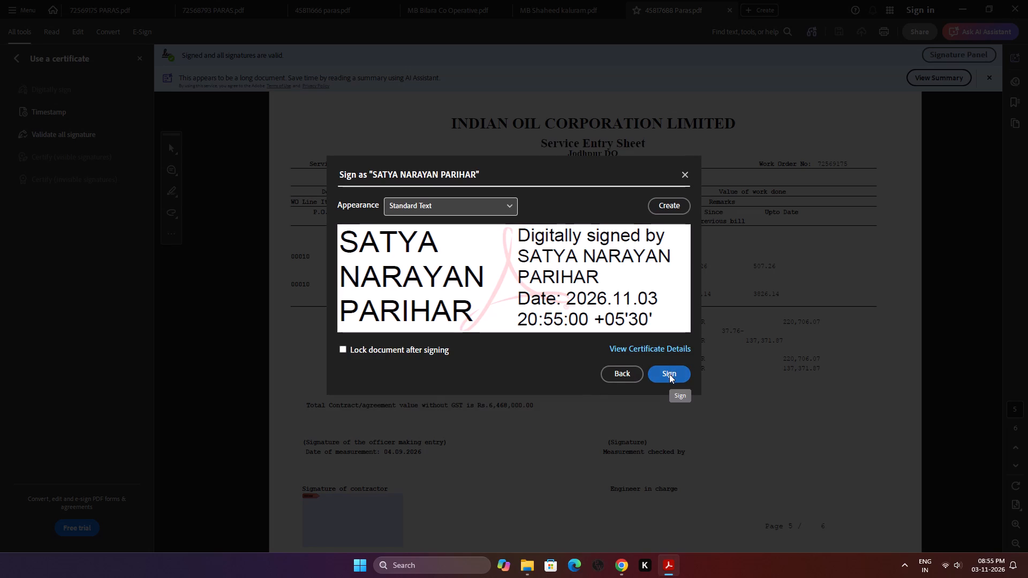
left_click(669, 374)
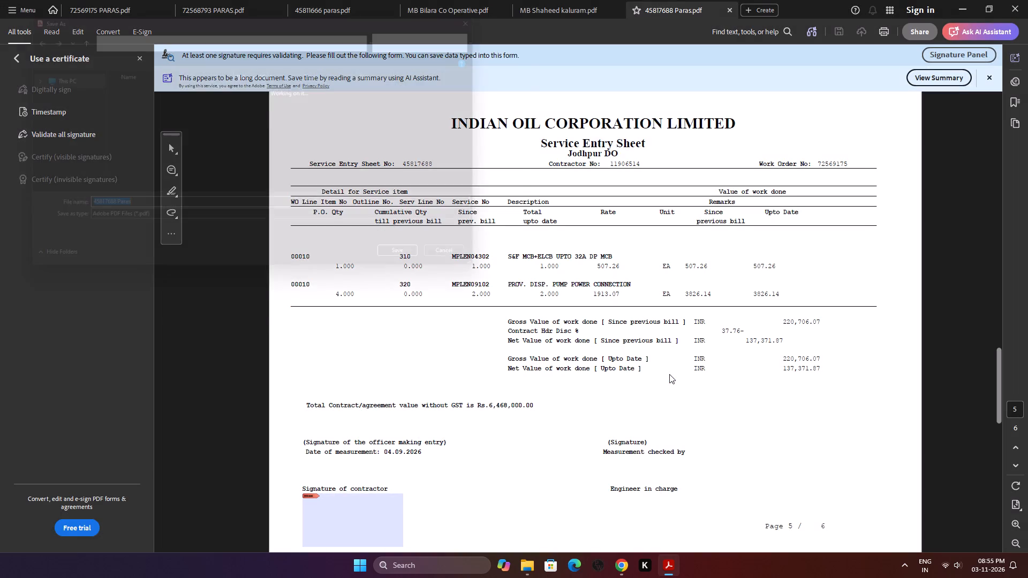
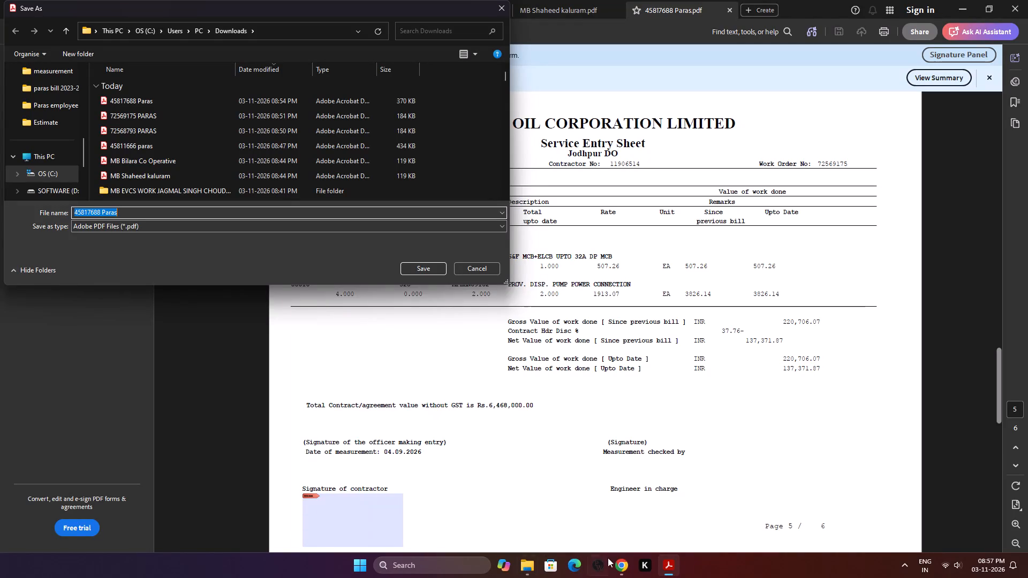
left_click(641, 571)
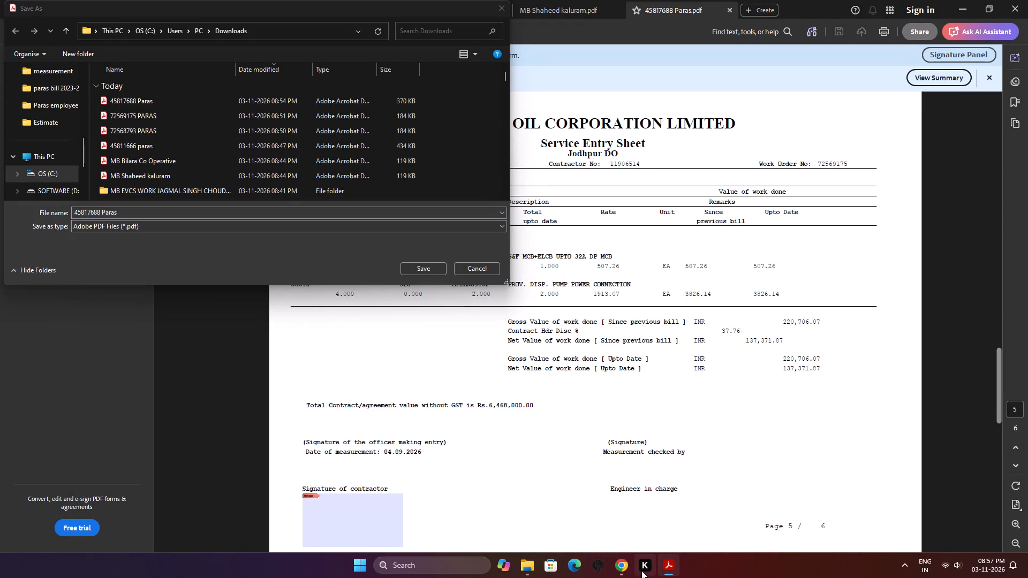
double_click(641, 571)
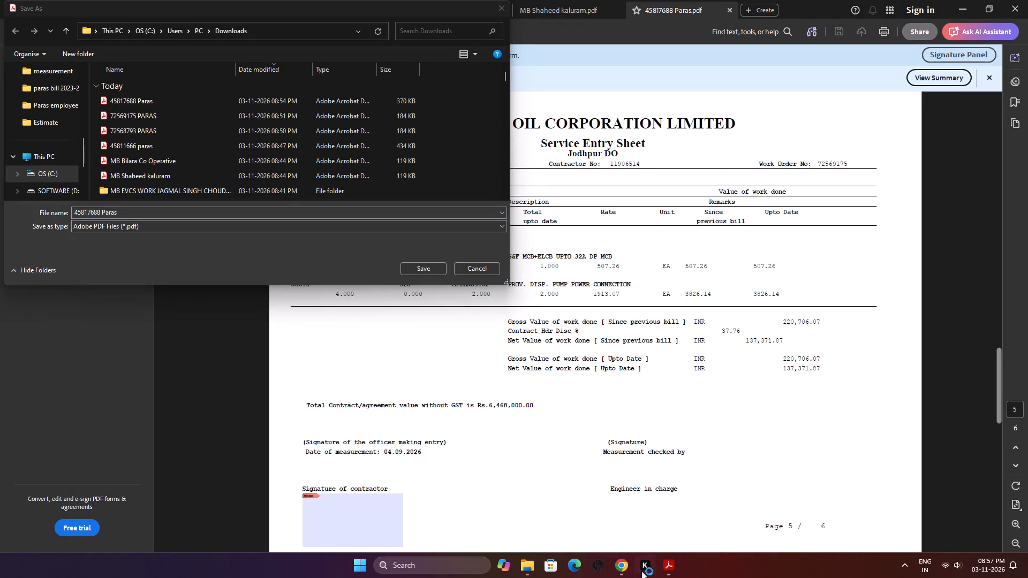